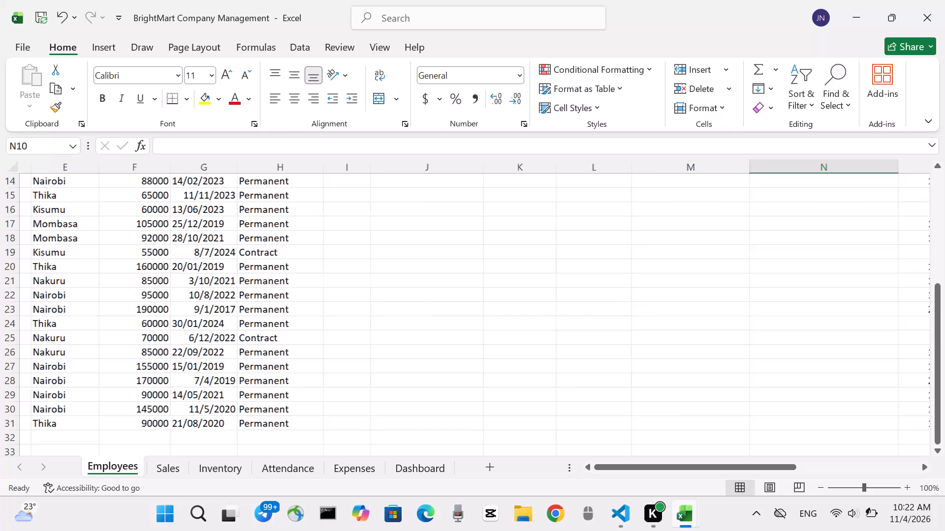
Add a Text that Contains conditional formatting rule to P1:P31, giving "High" cells Green Fill with Dark Green Text.
scroll(493, 279, left, 3)
scroll(493, 279, up, 1)
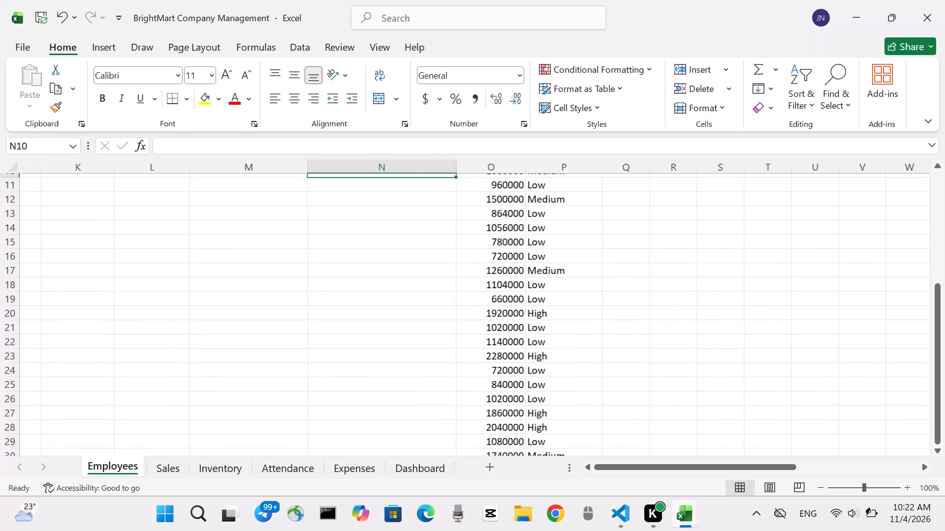
scroll(493, 279, up, 2)
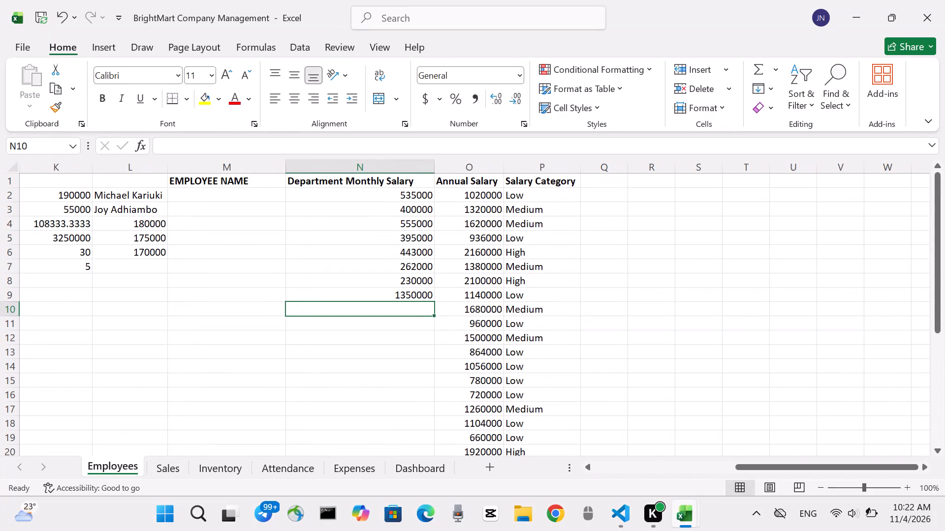
drag(523, 183, 543, 282)
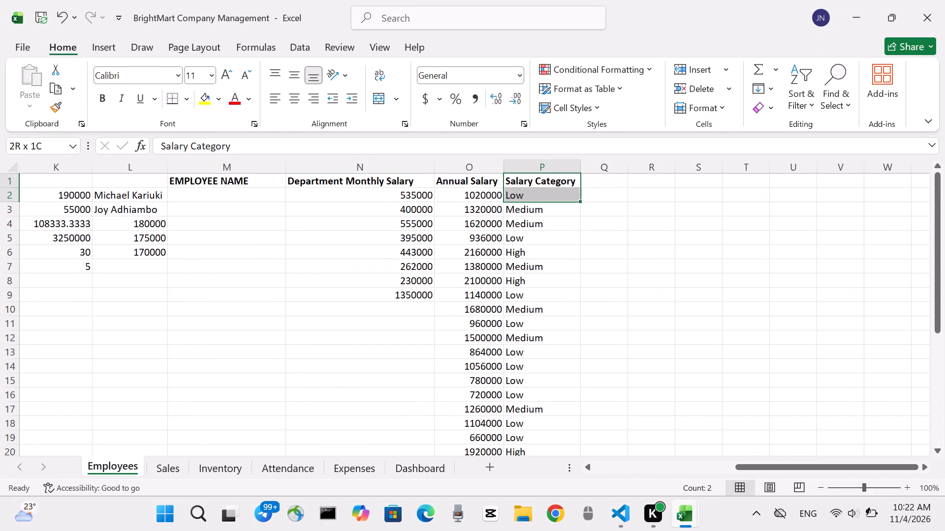
drag(543, 282, 554, 394)
scroll(556, 336, down, 2)
scroll(554, 394, down, 1)
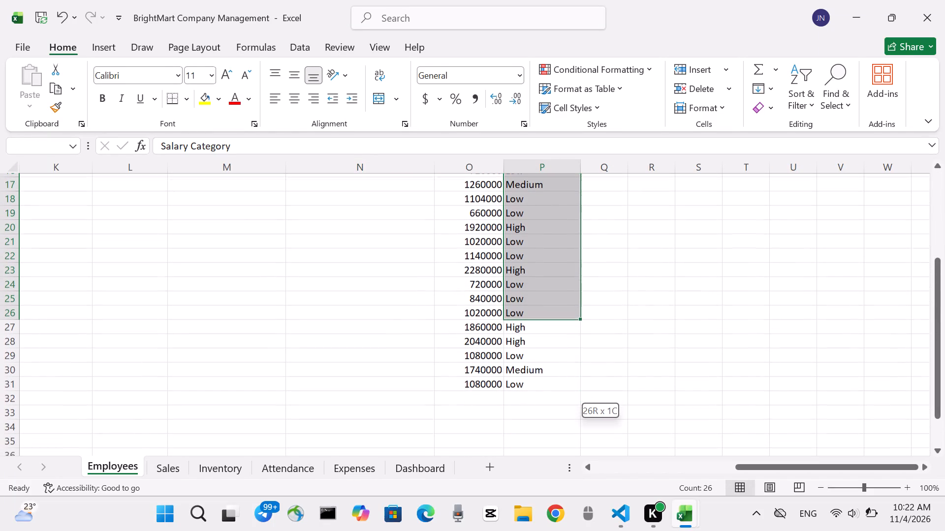
drag(554, 394, 563, 381)
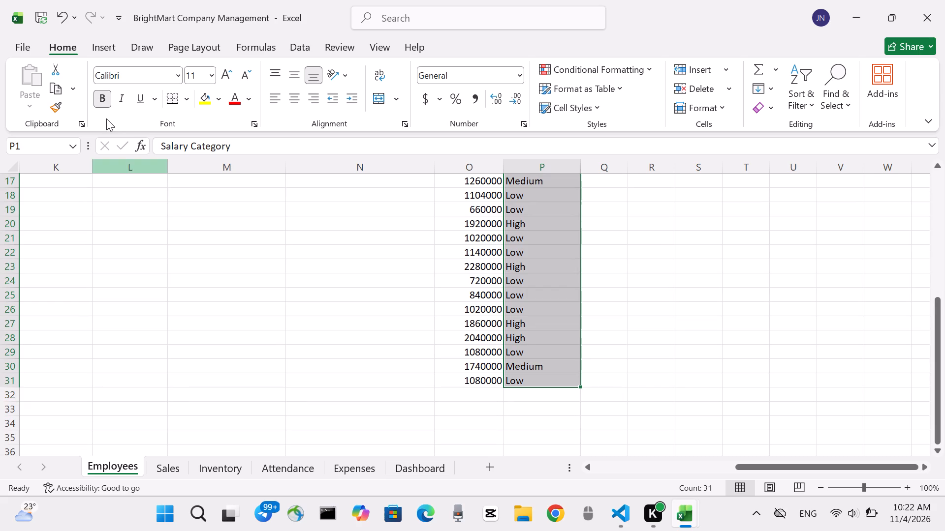
click(644, 71)
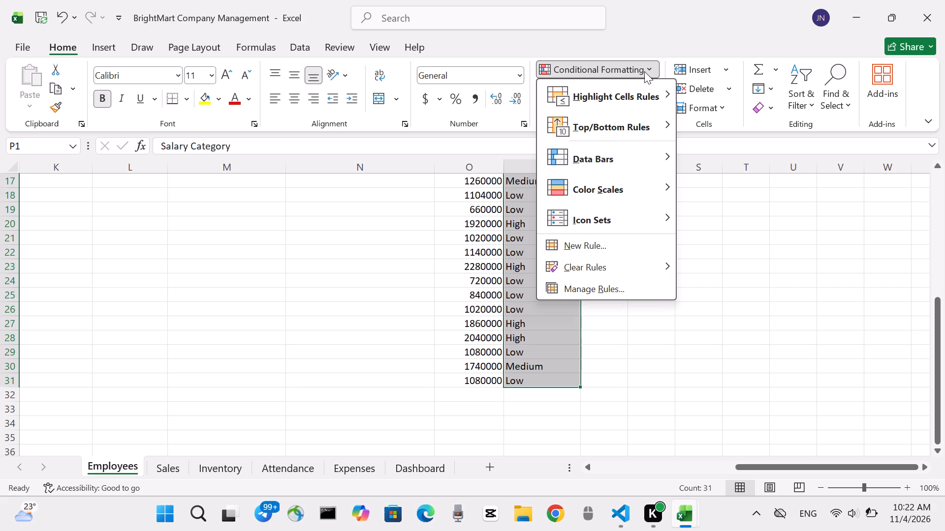
click(632, 98)
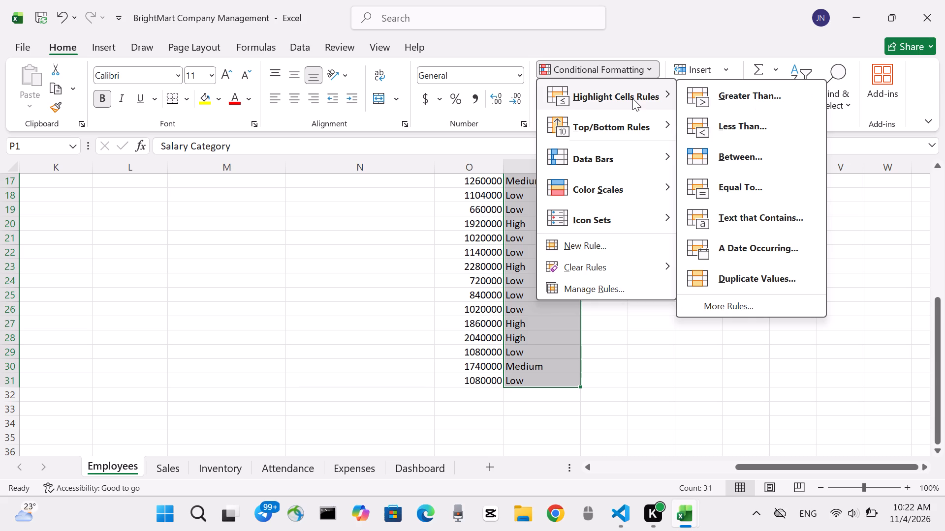
click(758, 207)
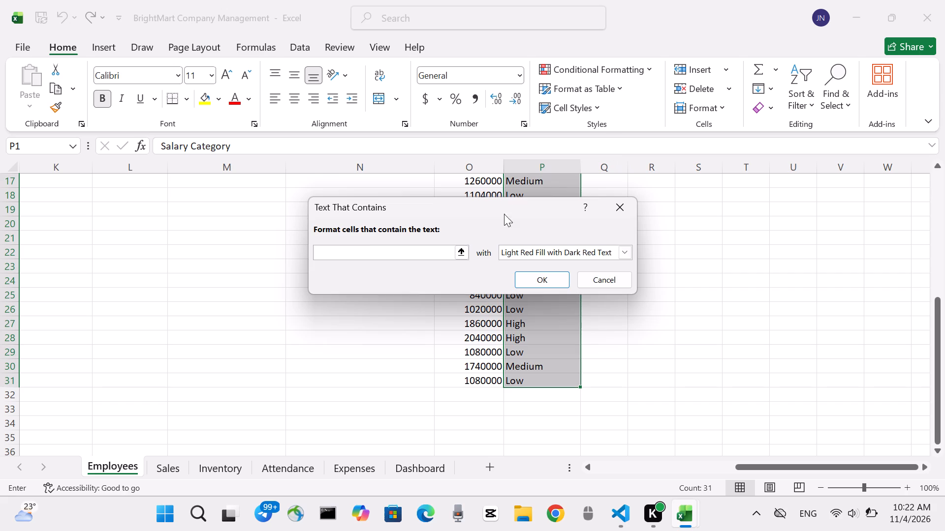
click(441, 255)
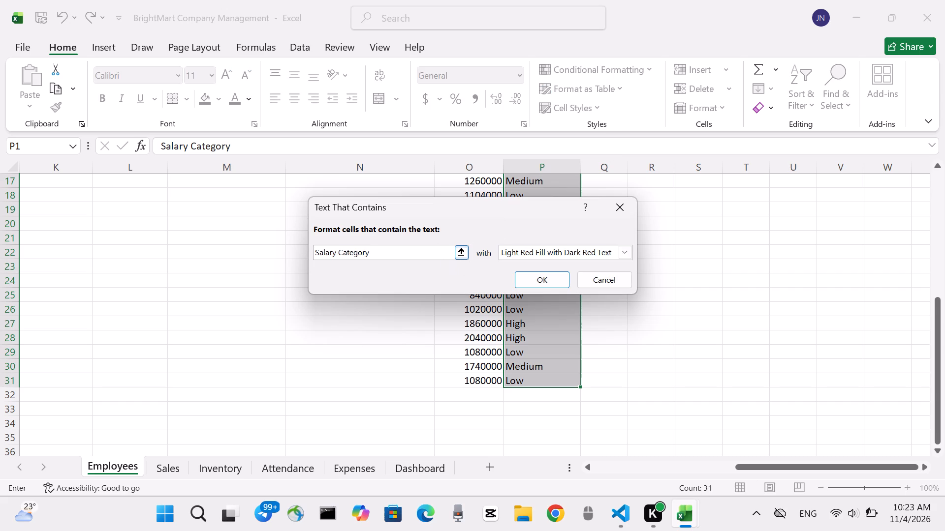
key(BackSpace)
key(BackSpace)
key(BackSpace)
key(BackSpace)
key(BackSpace)
key(BackSpace)
key(BackSpace)
key(BackSpace)
key(BackSpace)
key(BackSpace)
key(BackSpace)
key(BackSpace)
key(BackSpace)
key(BackSpace)
key(BackSpace)
key(BackSpace)
key(BackSpace)
key(BackSpace)
key(BackSpace)
key(BackSpace)
key(h)
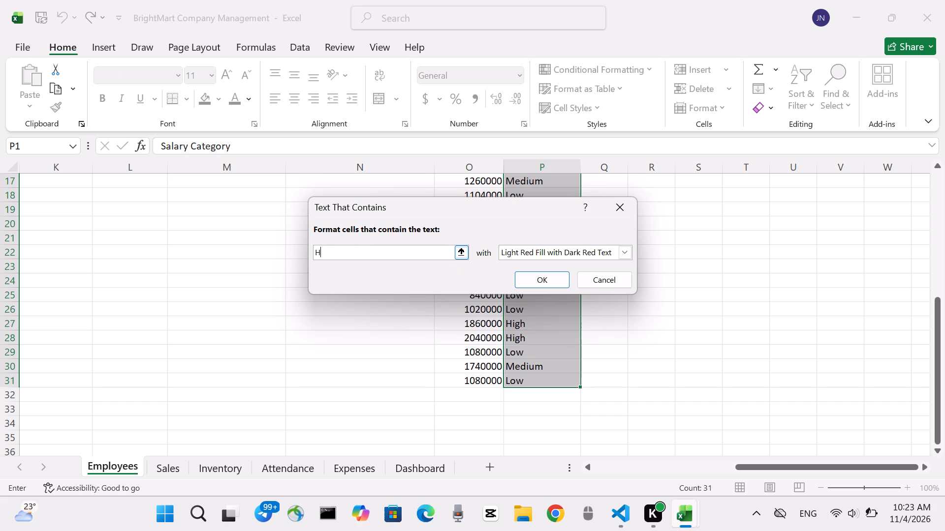
text(ig)
key(h)
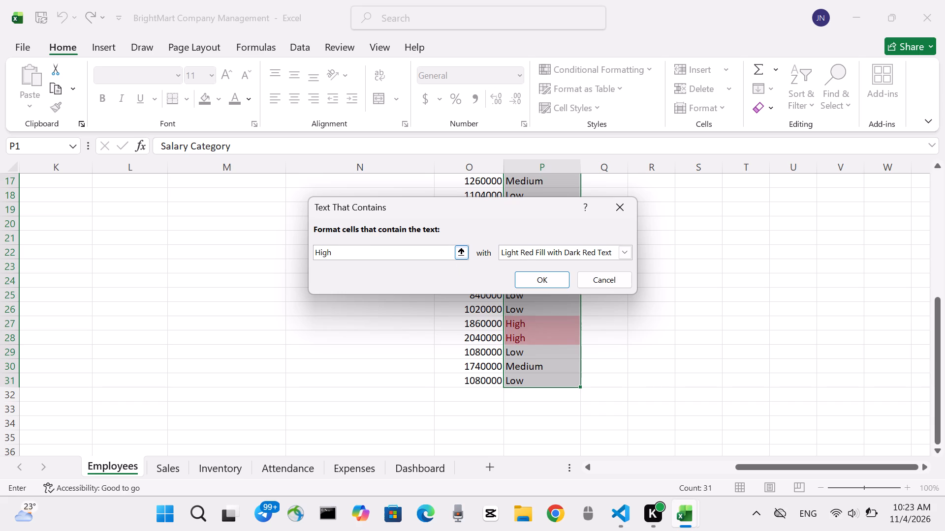
click(521, 253)
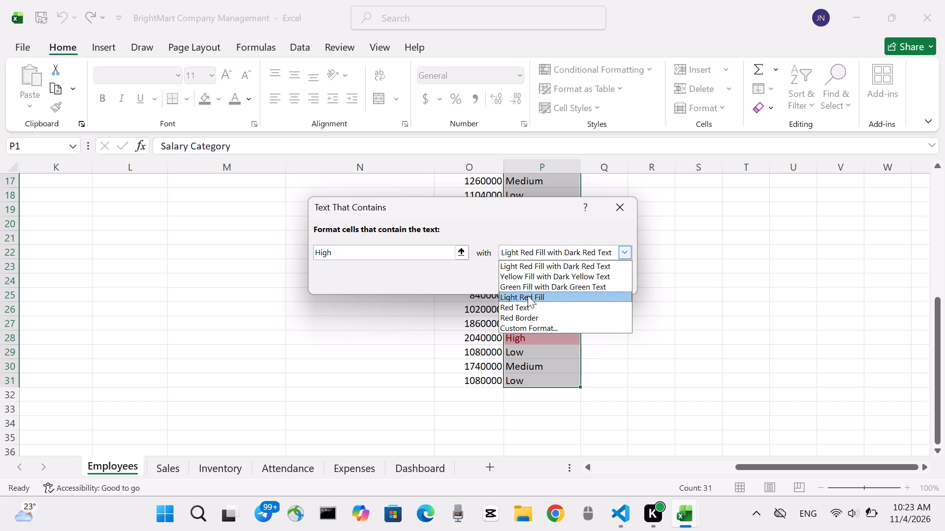
scroll(528, 308, down, 1)
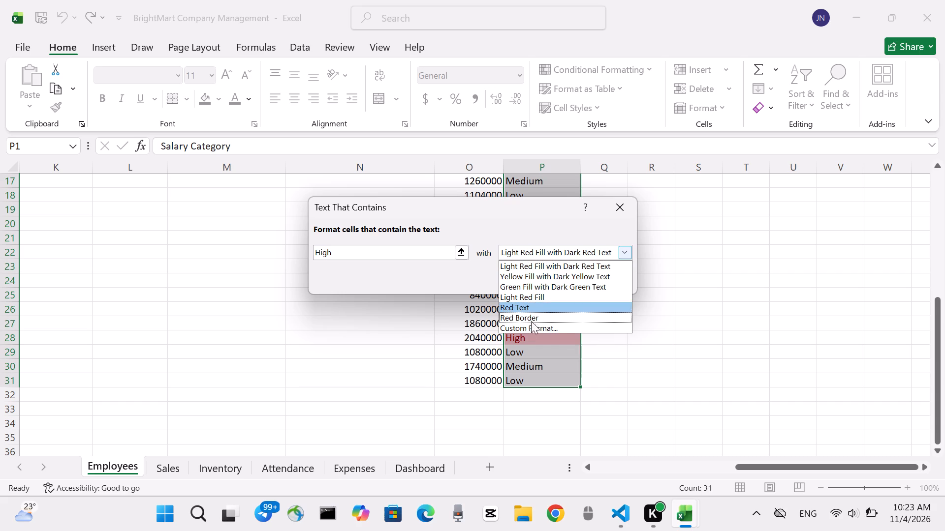
click(533, 290)
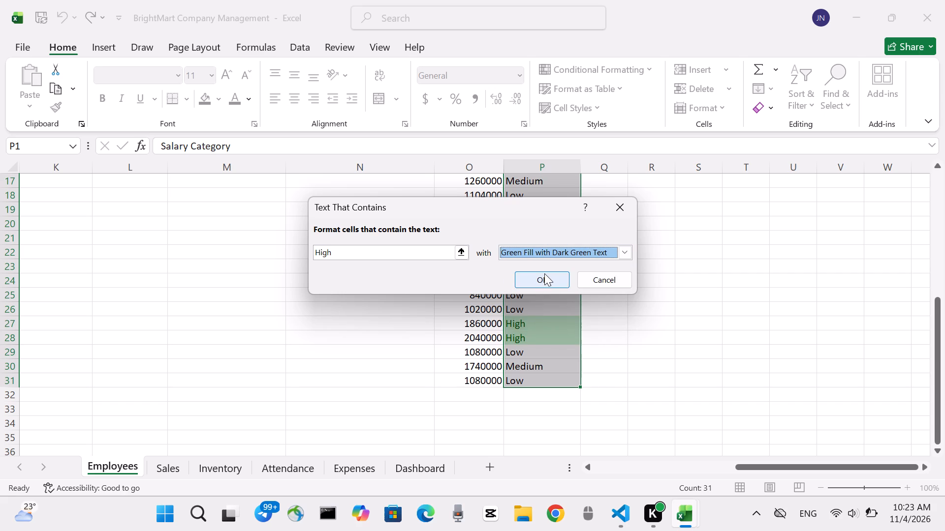
click(544, 273)
click(669, 253)
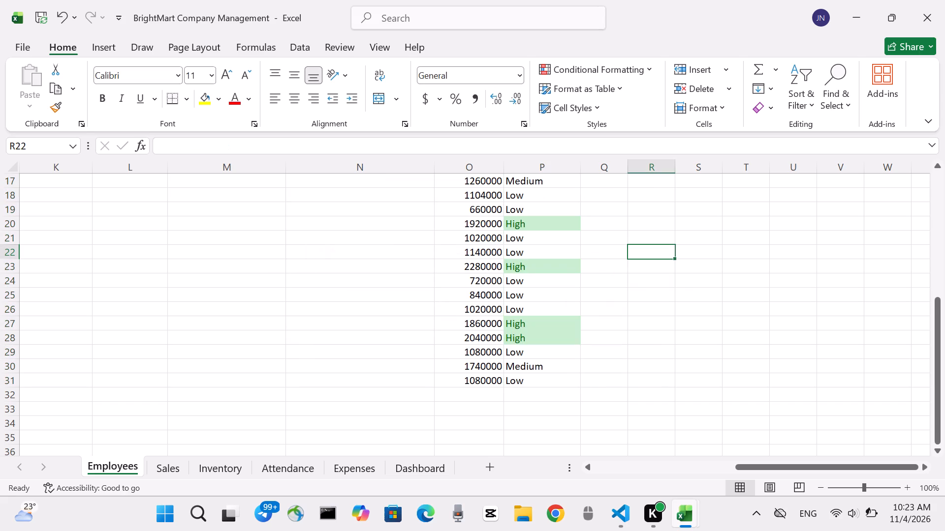
Add a Text that Contains conditional formatting rule to P2:P31, giving "Medium" cells Yellow Fill with Dark Yellow Text.
scroll(556, 250, up, 2)
scroll(556, 250, down, 1)
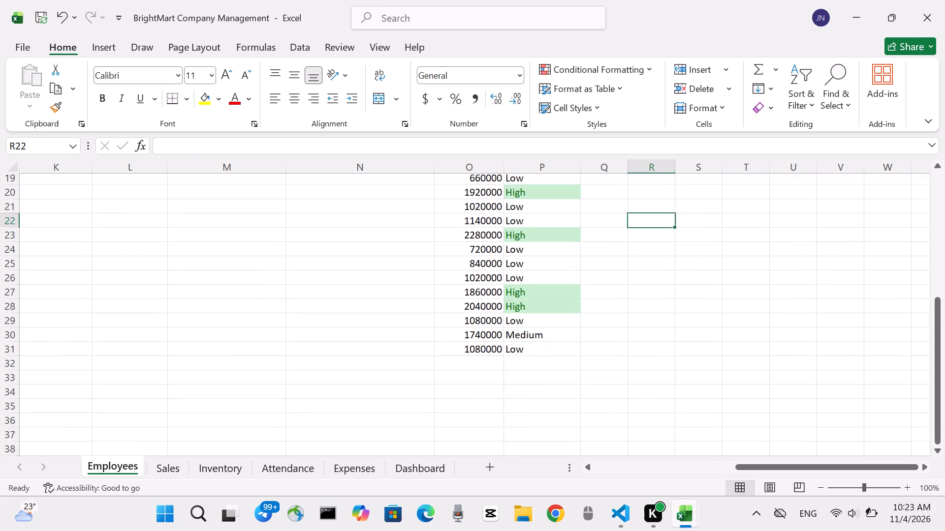
scroll(556, 250, down, 1)
drag(544, 287, 504, 183)
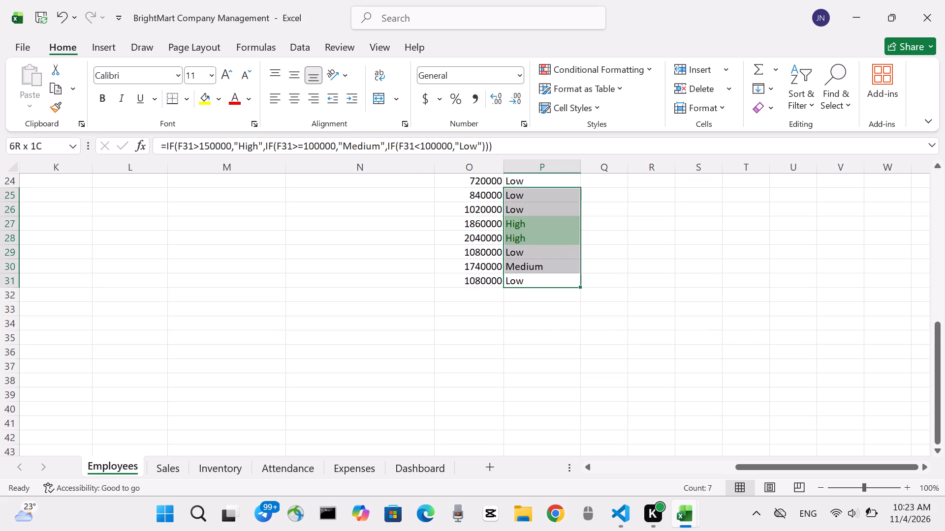
drag(504, 183, 531, 185)
scroll(503, 171, up, 5)
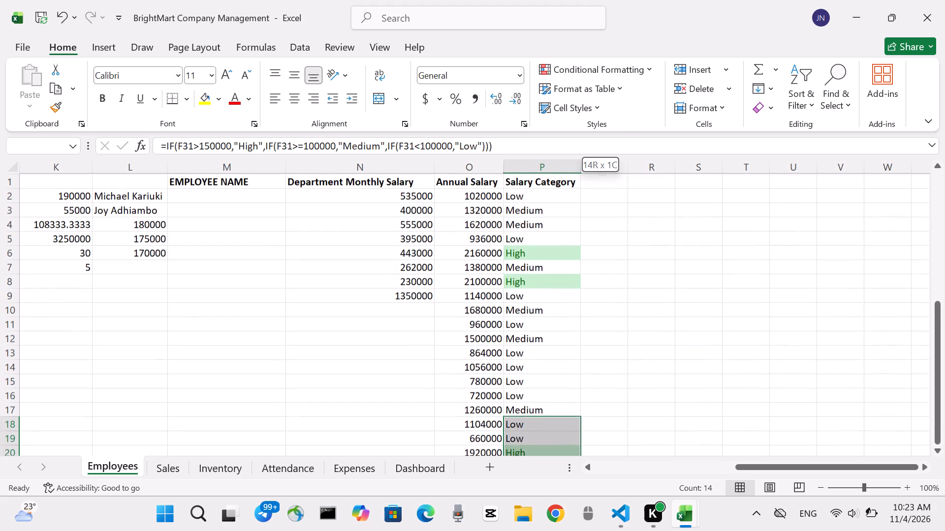
drag(531, 185, 516, 191)
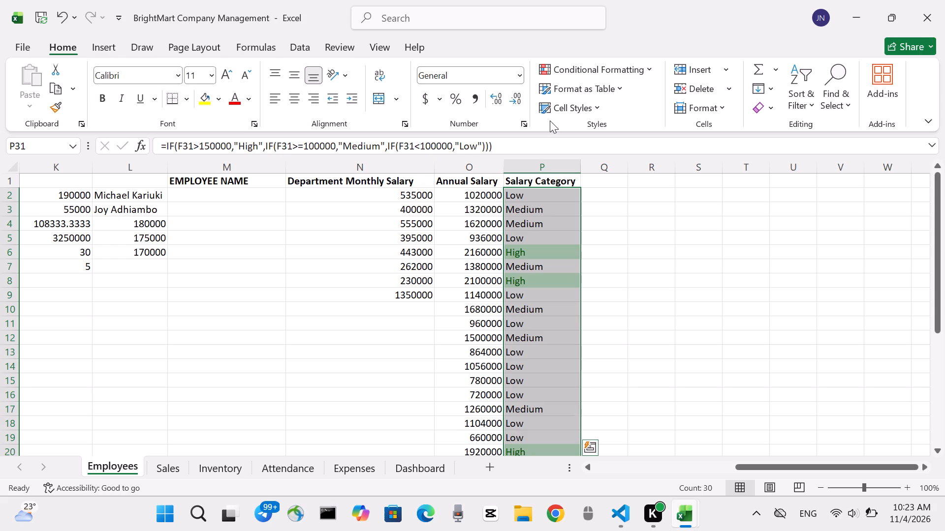
click(652, 68)
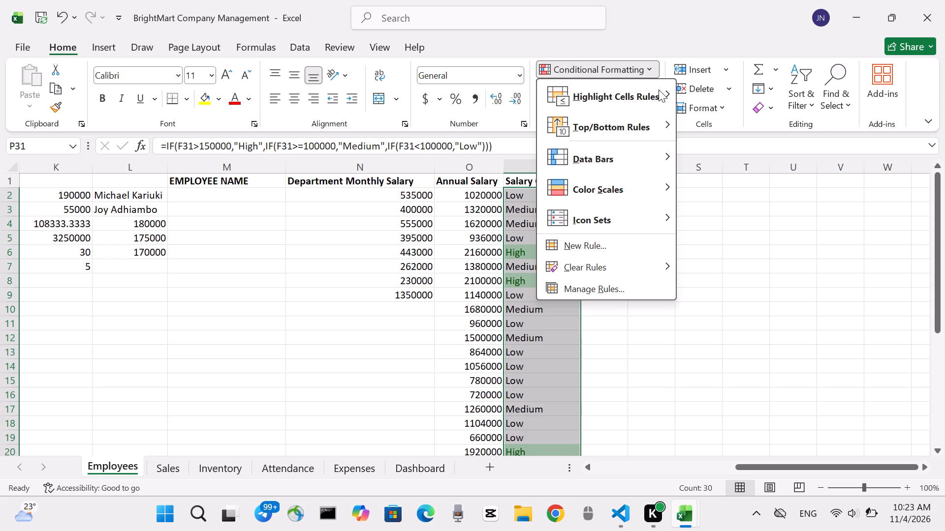
click(659, 89)
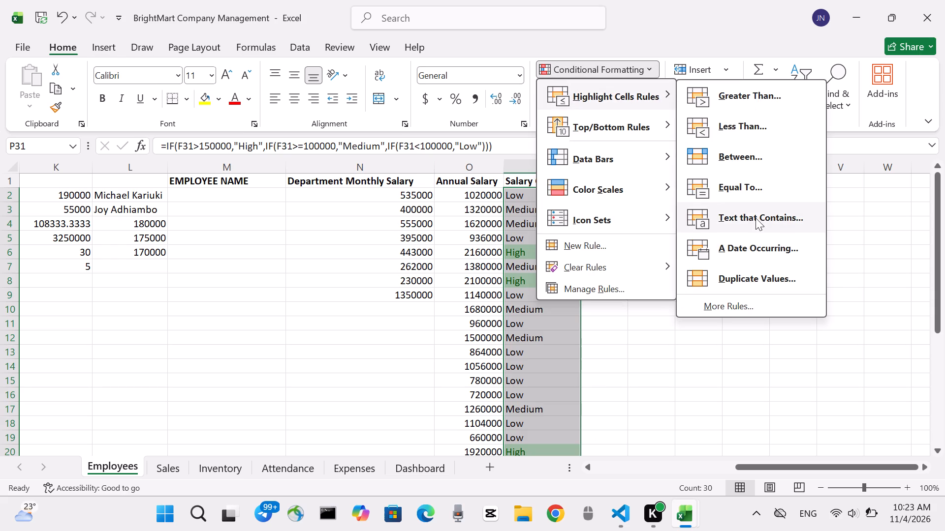
click(756, 218)
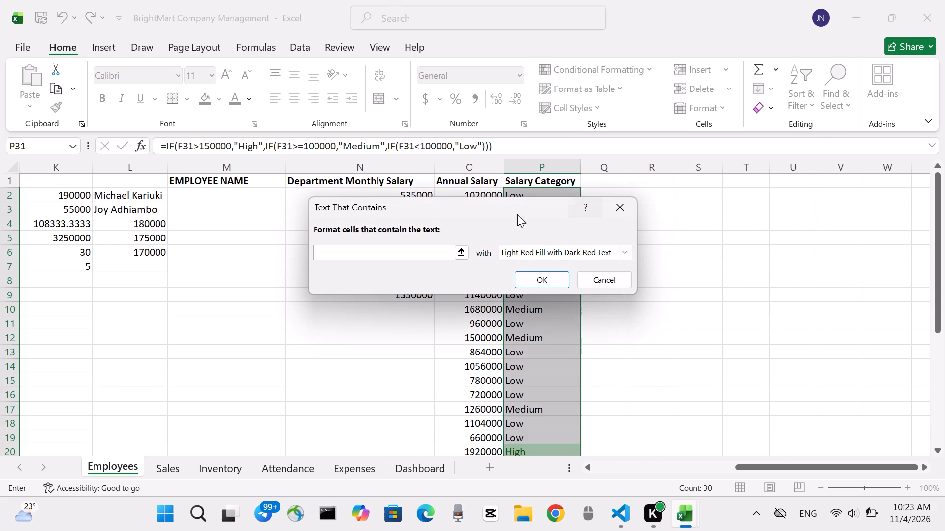
text(edium)
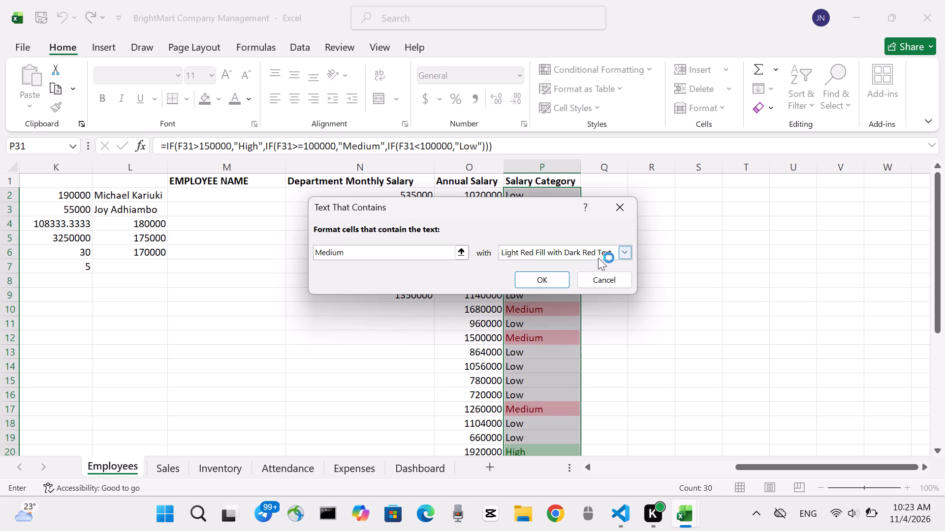
click(597, 251)
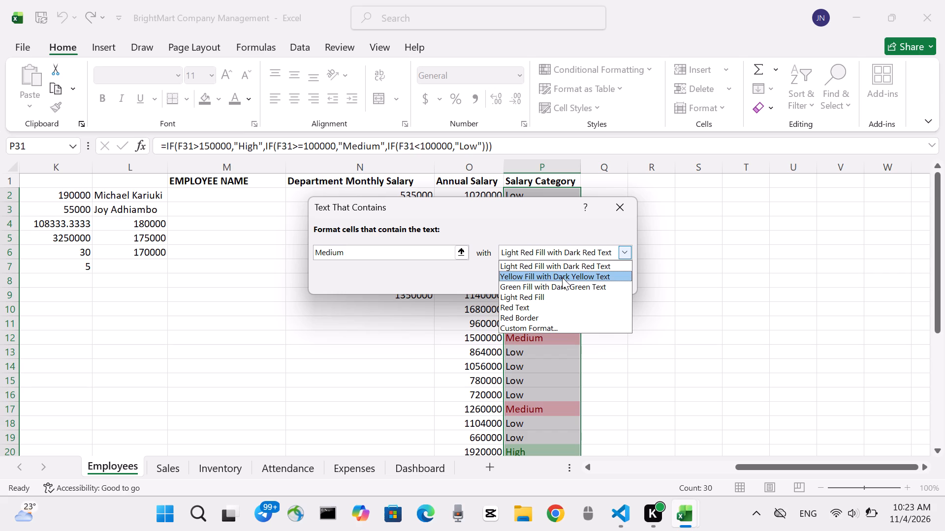
click(562, 277)
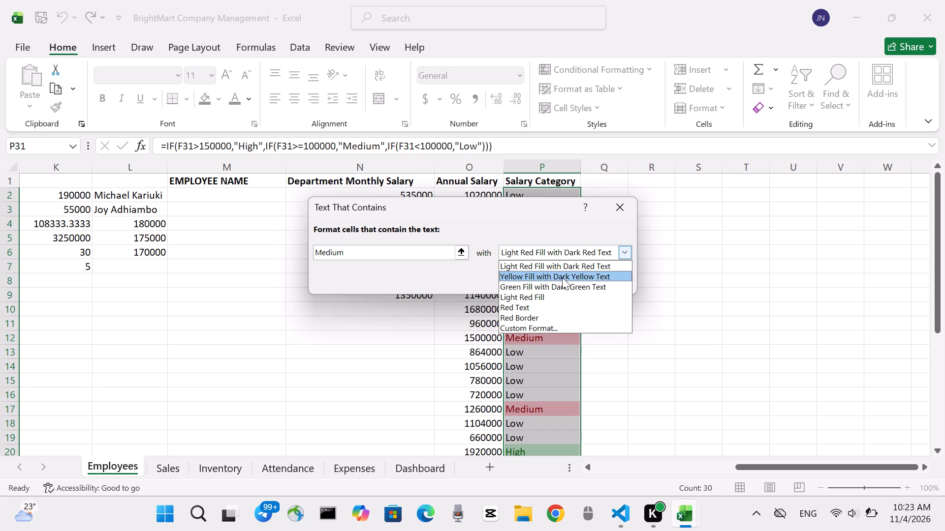
click(555, 279)
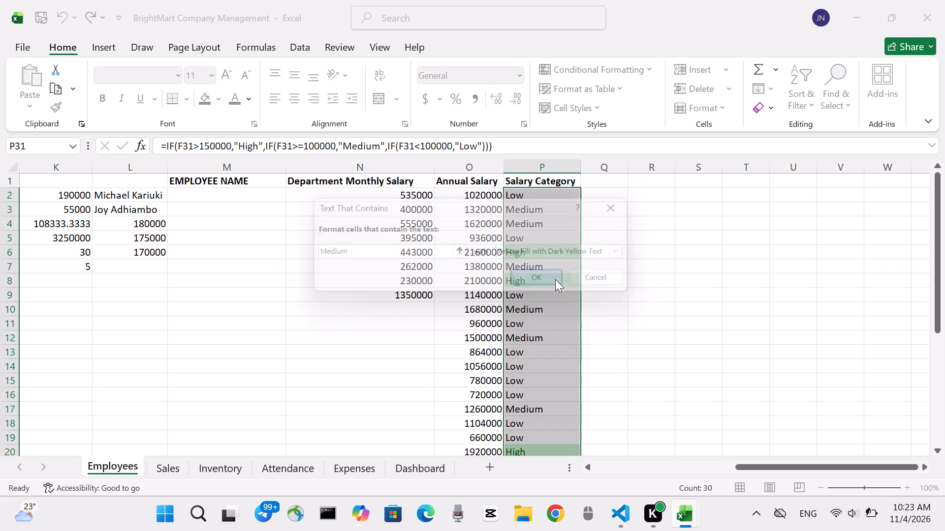
Add a Text that Contains conditional formatting rule to P2:P31, giving "Low" cells Light Red Fill.
scroll(605, 285, up, 1)
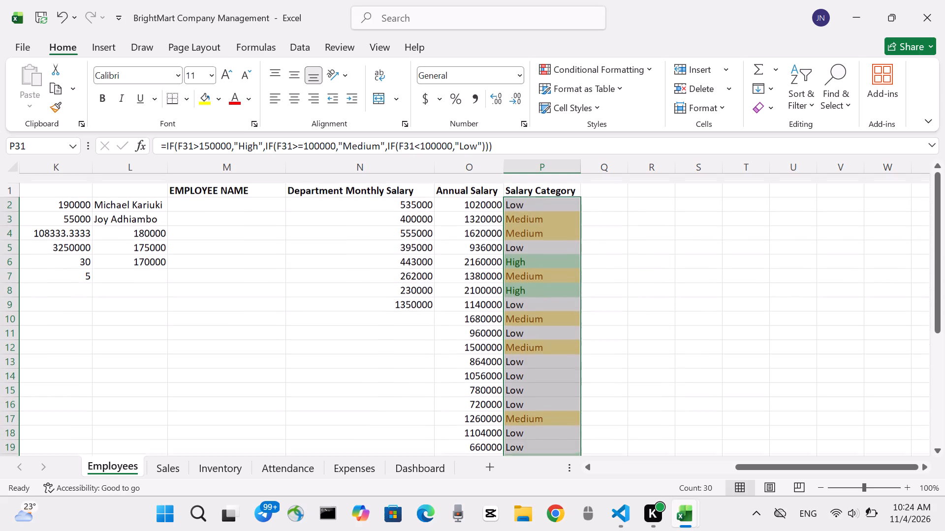
scroll(605, 285, up, 1)
scroll(605, 285, down, 1)
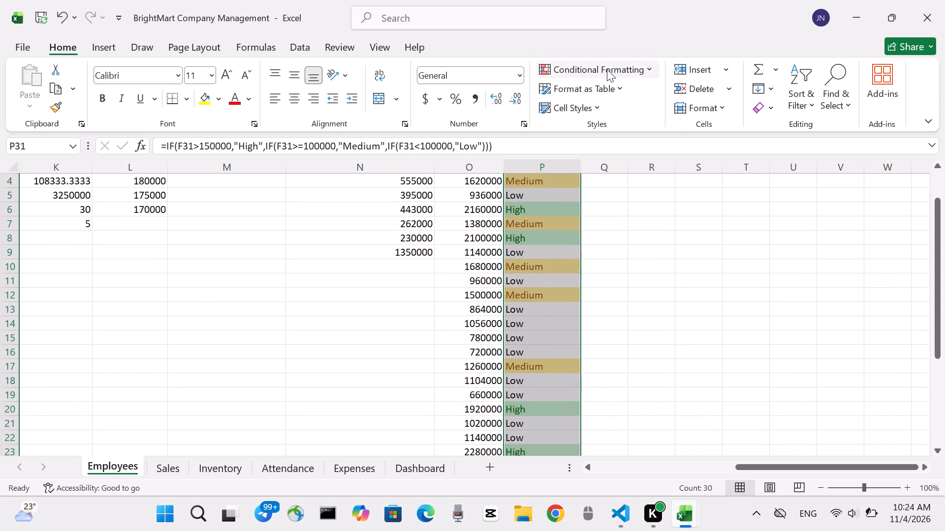
click(607, 69)
click(619, 99)
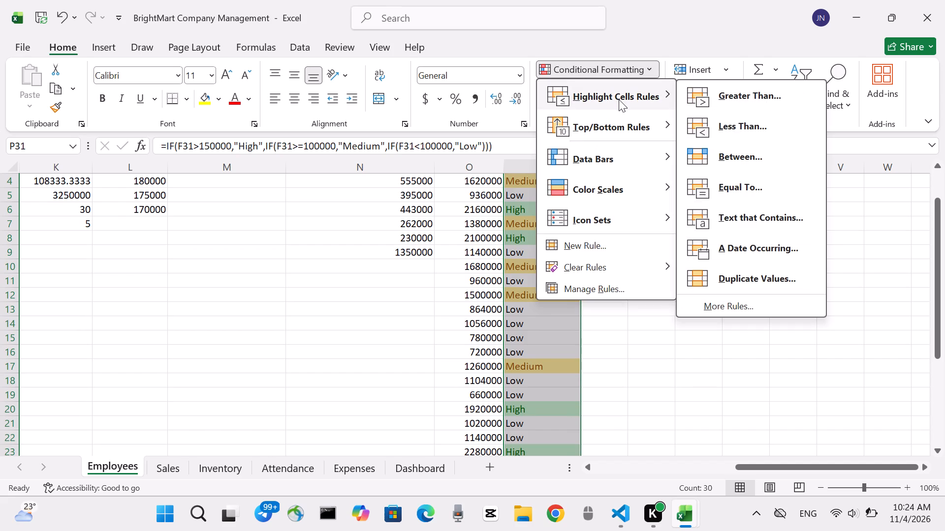
click(746, 225)
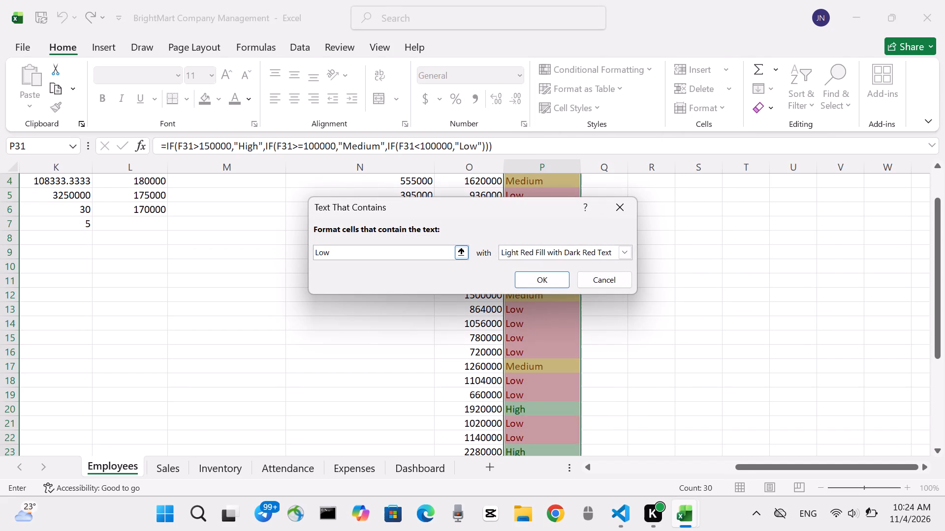
click(519, 248)
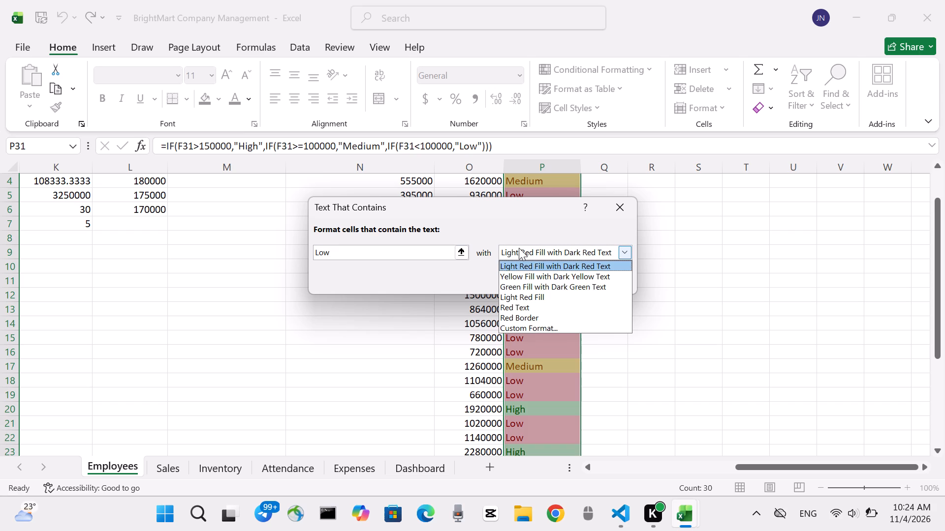
click(546, 261)
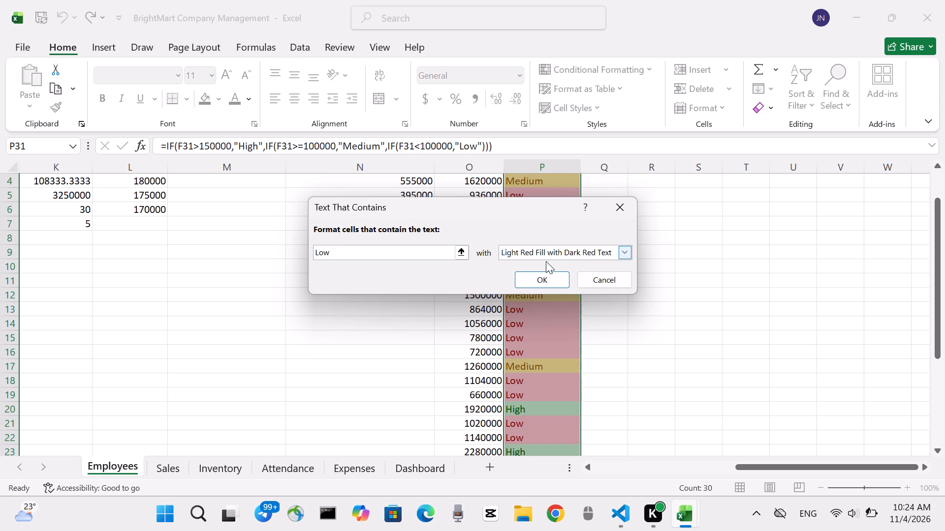
click(565, 254)
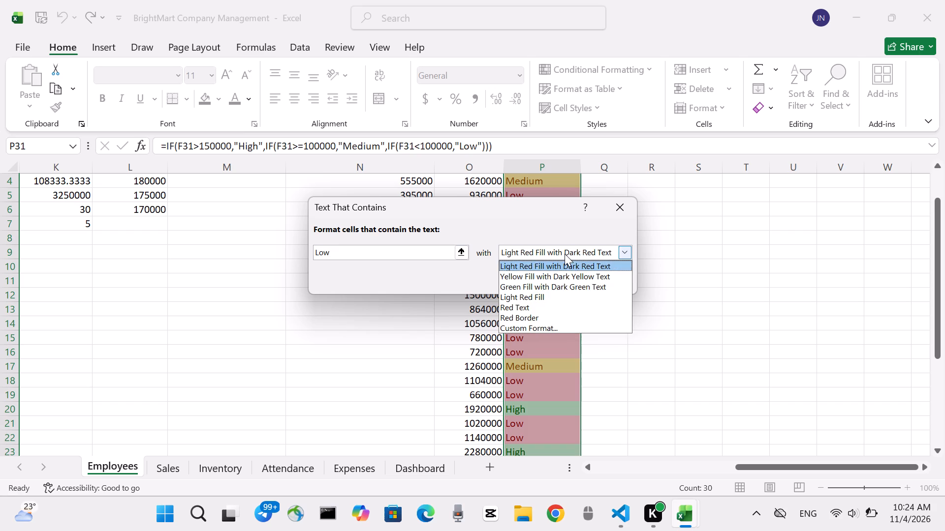
click(539, 296)
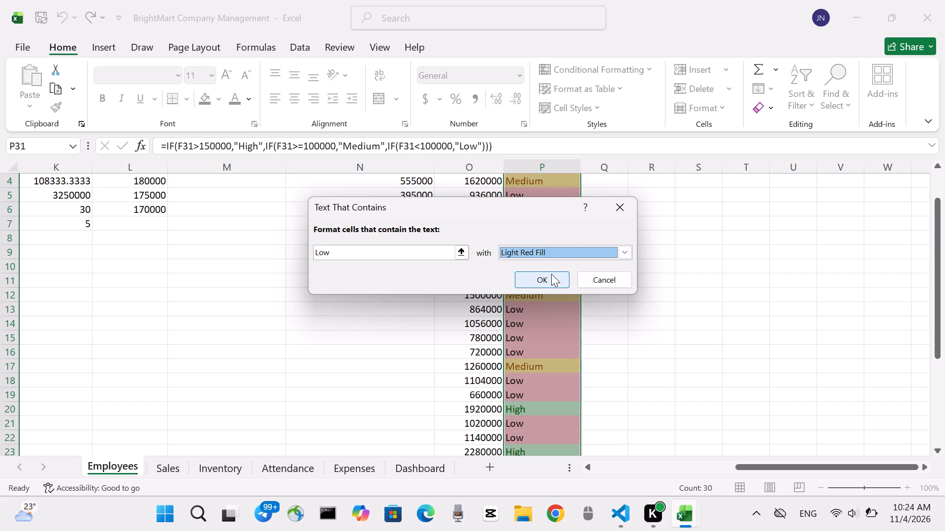
click(551, 275)
click(746, 267)
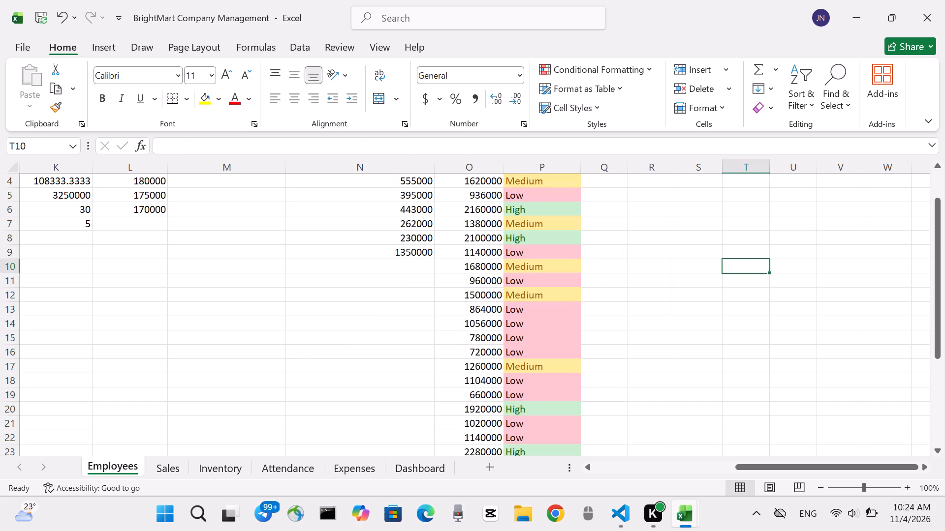
Review the colour coding of the Salary Category column from the header row down to row 31.
scroll(587, 292, up, 2)
scroll(587, 292, down, 3)
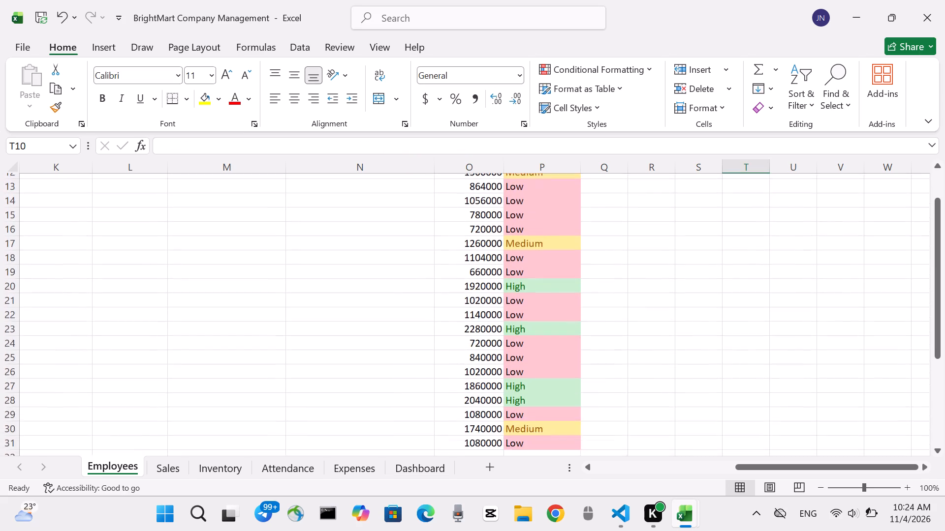
scroll(587, 292, down, 1)
scroll(587, 292, up, 3)
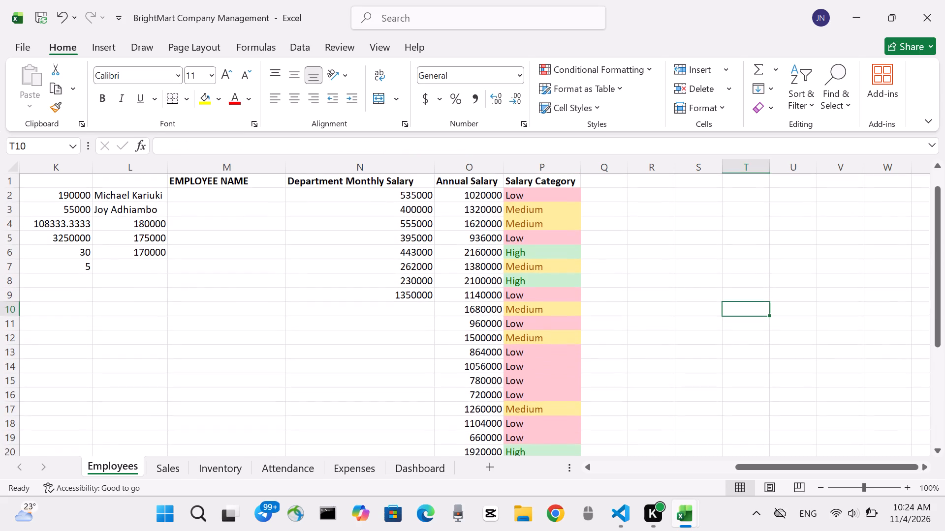
scroll(587, 292, up, 1)
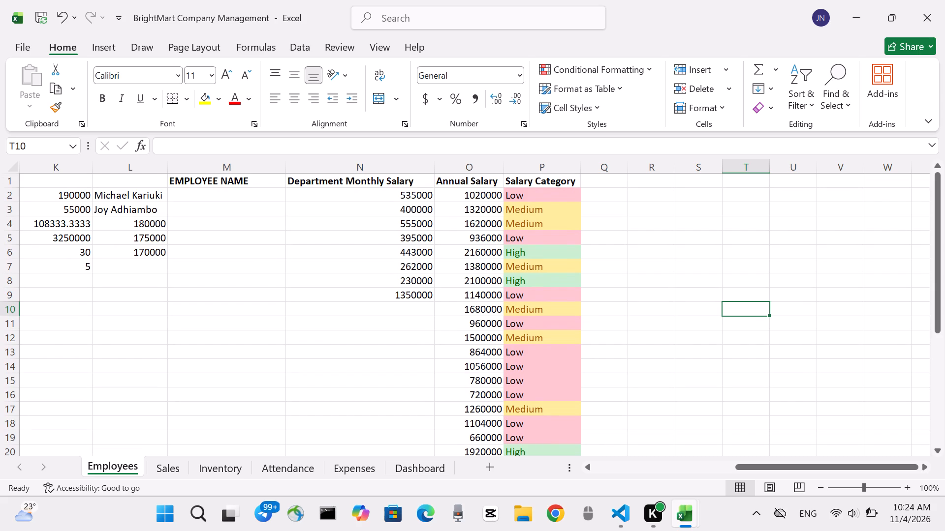
scroll(571, 294, down, 1)
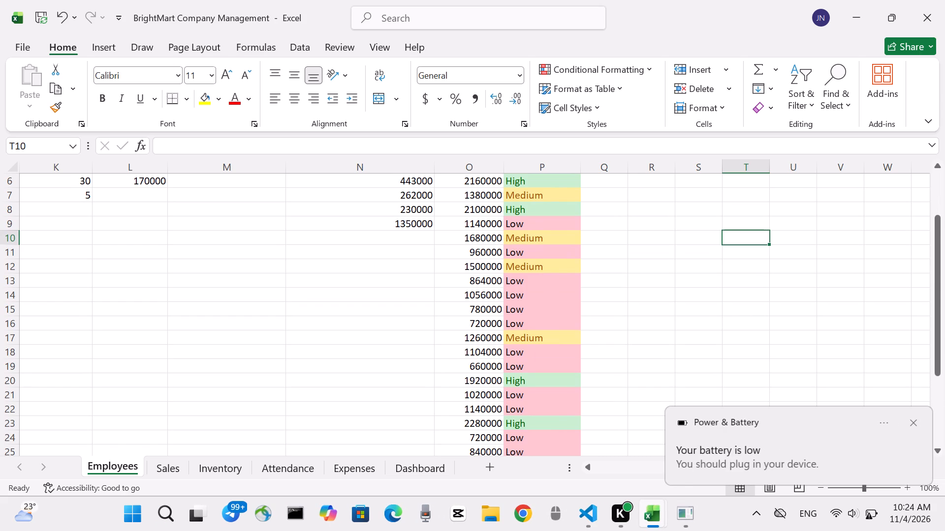
scroll(598, 344, down, 1)
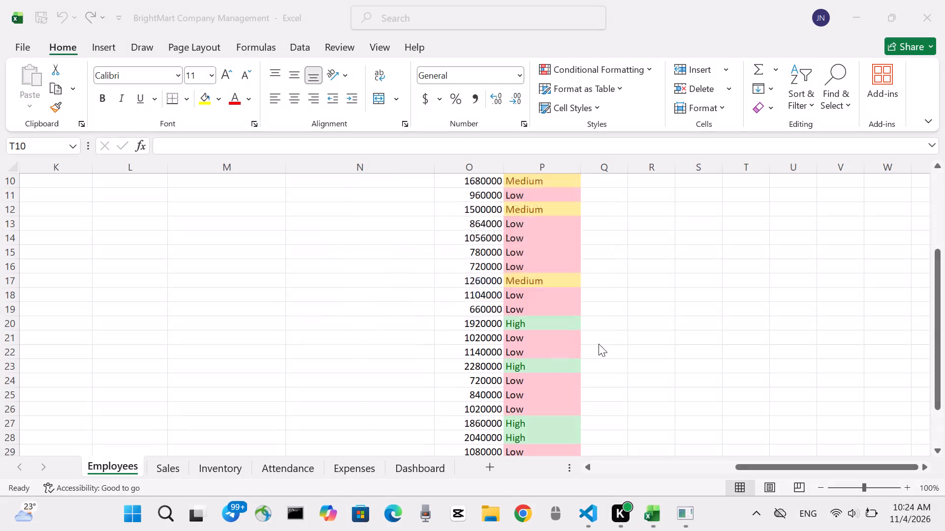
scroll(380, 309, down, 1)
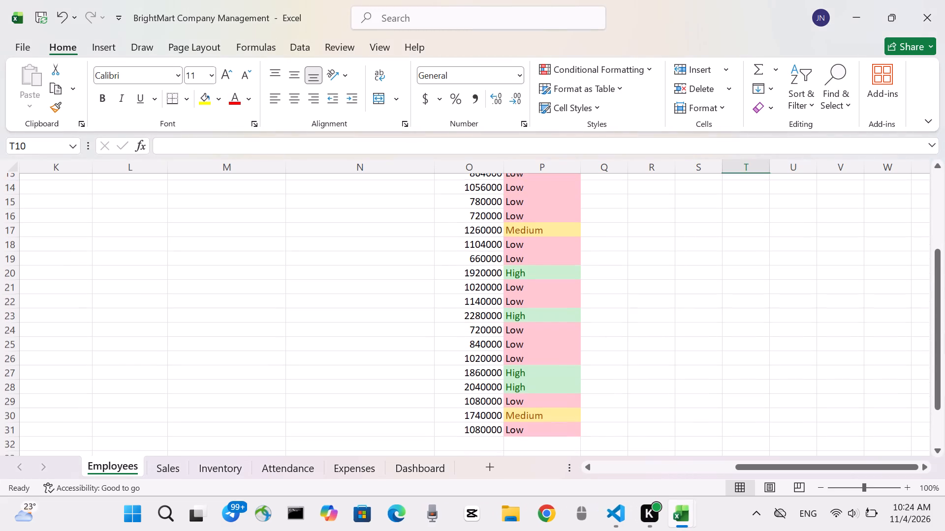
scroll(380, 309, down, 1)
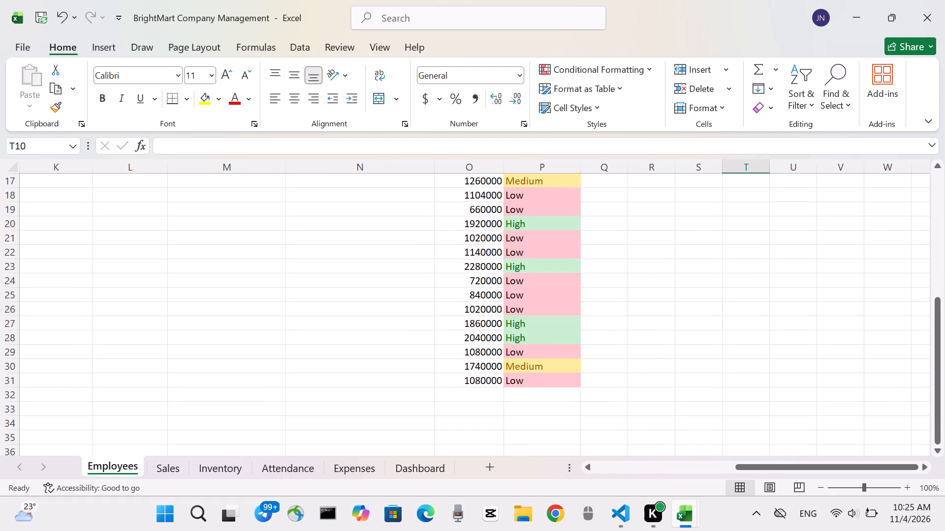
scroll(343, 298, down, 1)
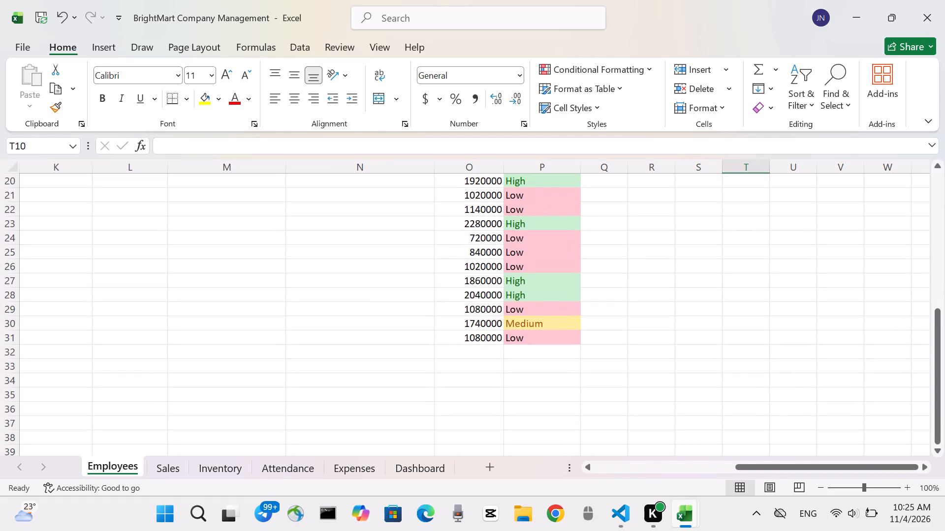
Insert a new blank worksheet directly after the Sales sheet.
click(172, 460)
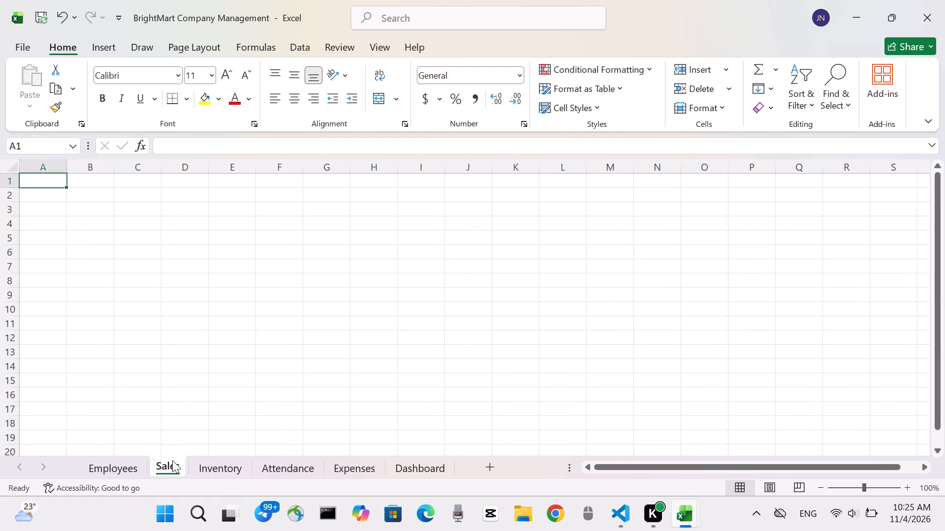
click(212, 463)
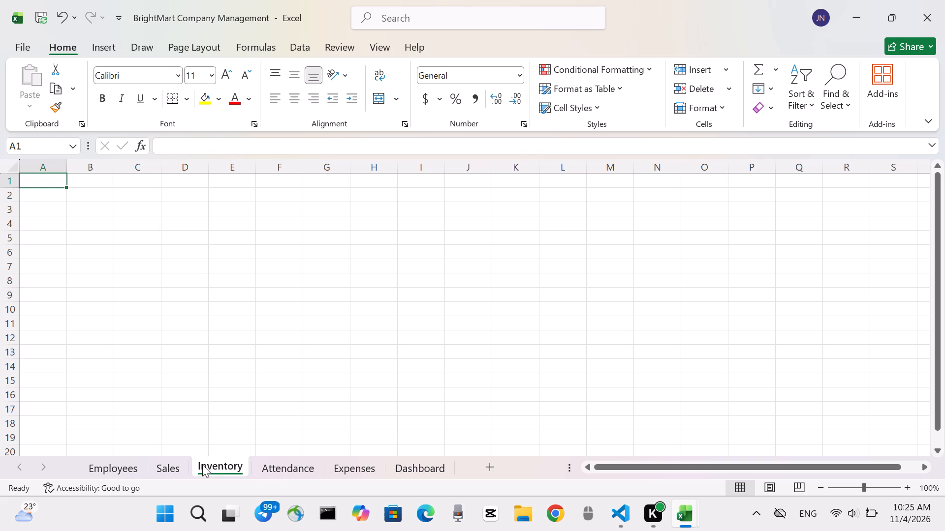
click(170, 465)
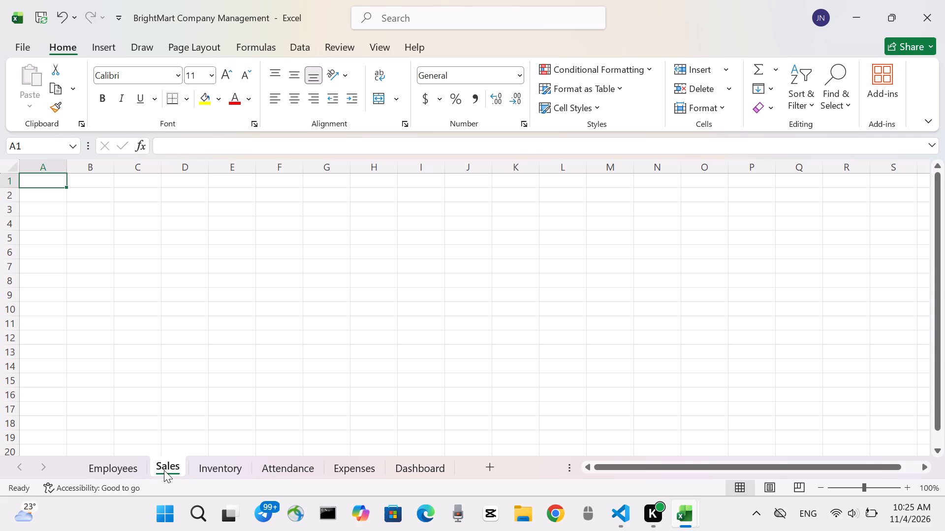
click(492, 467)
scroll(469, 476, down, 1)
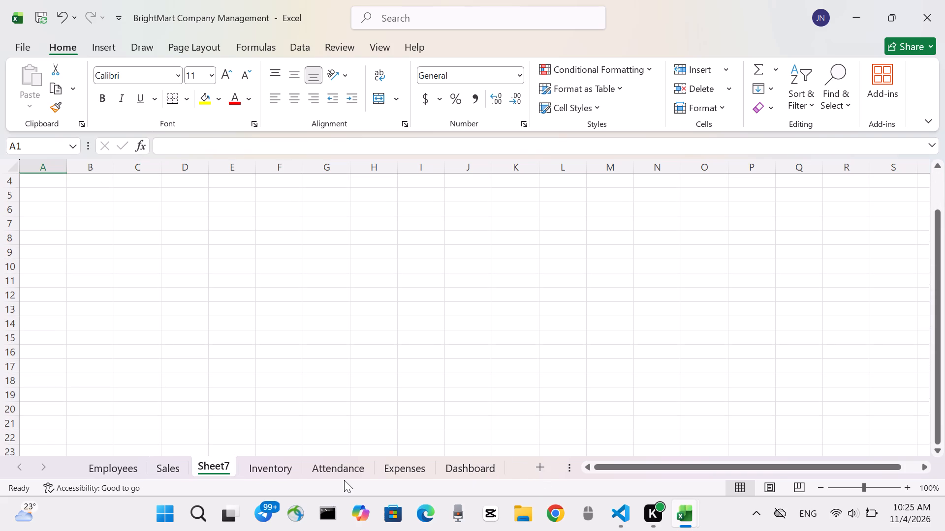
scroll(344, 480, up, 1)
Rename the new worksheet between Sales and Inventory as Employee Report.
right_click(209, 467)
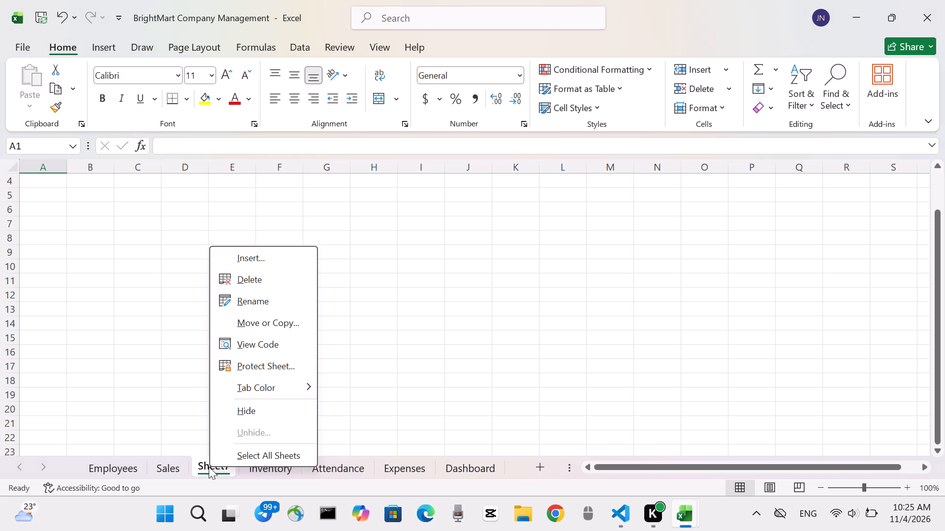
click(265, 303)
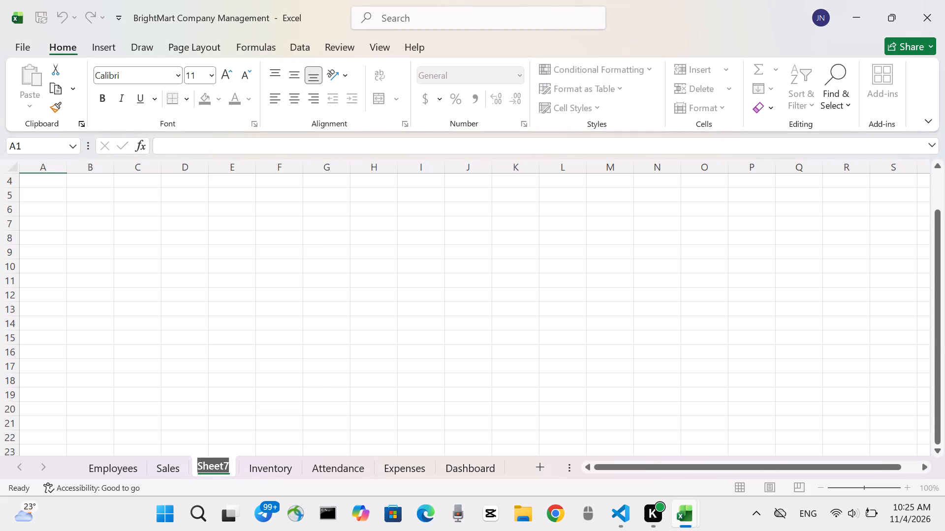
key(BackSpace)
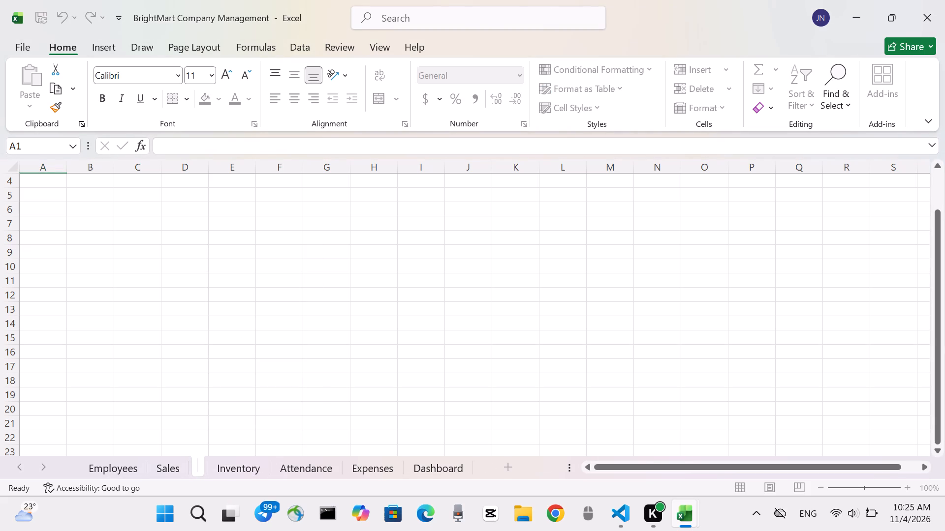
text(mployee)
key(space)
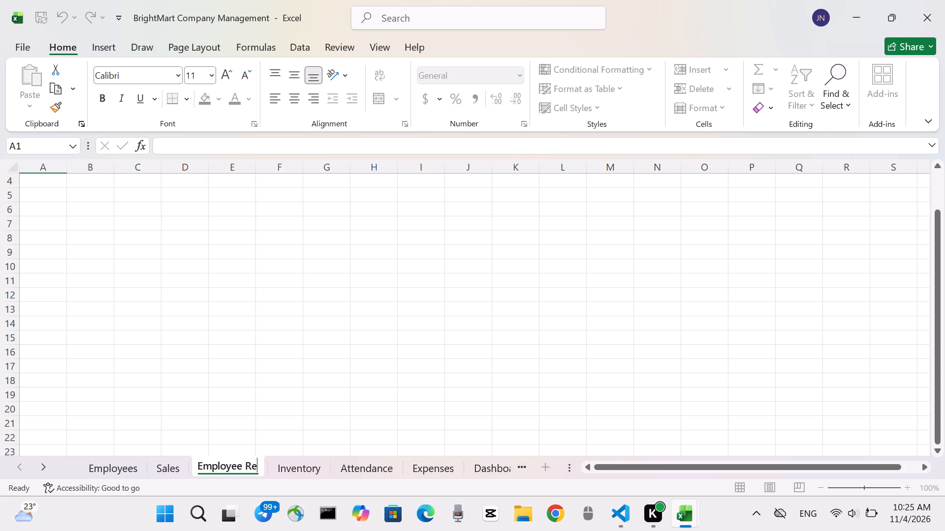
text(ort)
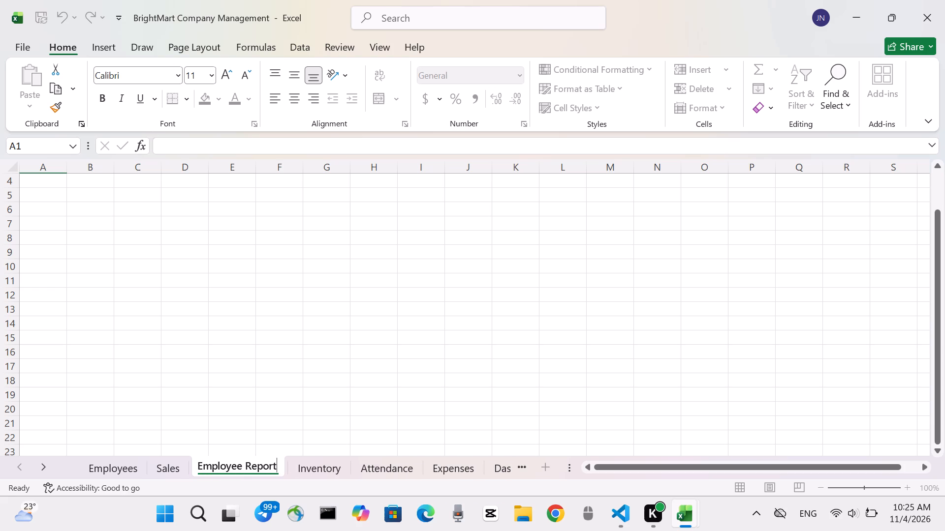
click(252, 464)
scroll(47, 202, up, 4)
scroll(47, 202, down, 2)
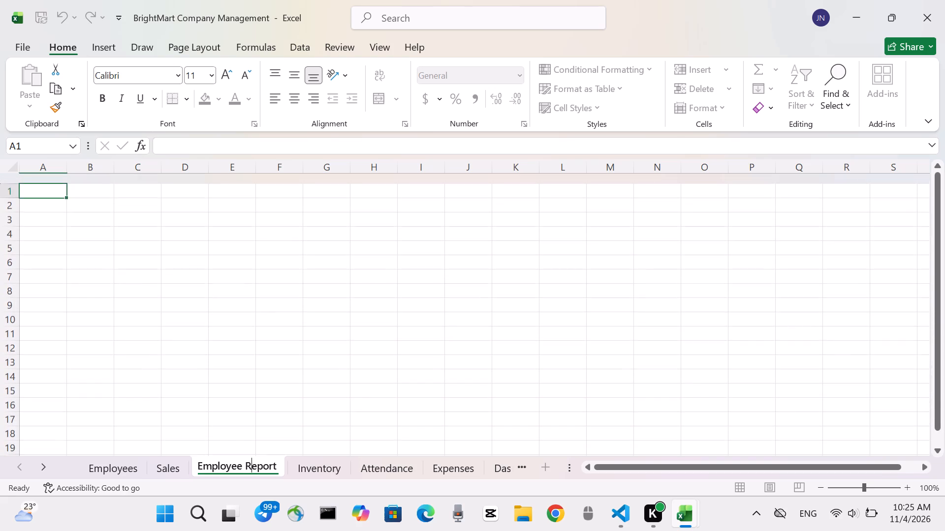
click(48, 183)
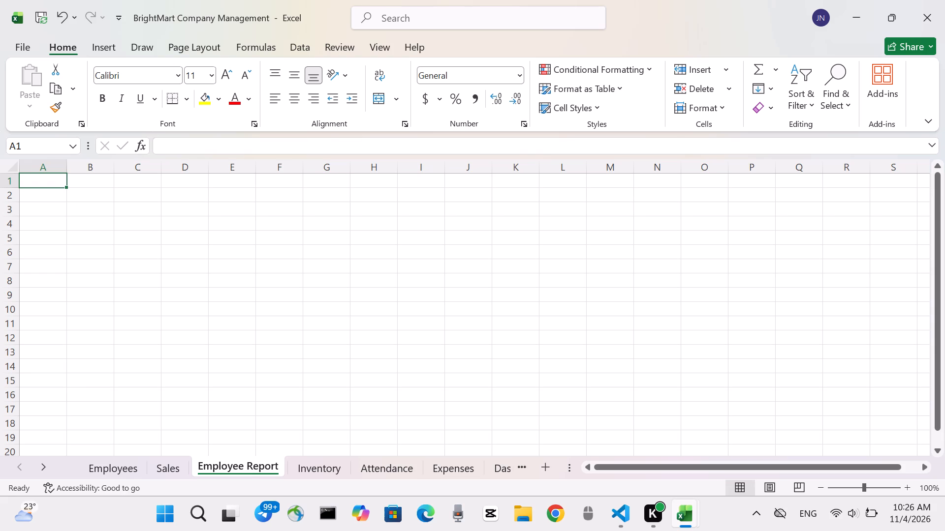
Widen column A of the Employee Report sheet to about 26 characters.
click(66, 169)
drag(66, 169, 84, 174)
drag(84, 174, 65, 174)
click(65, 174)
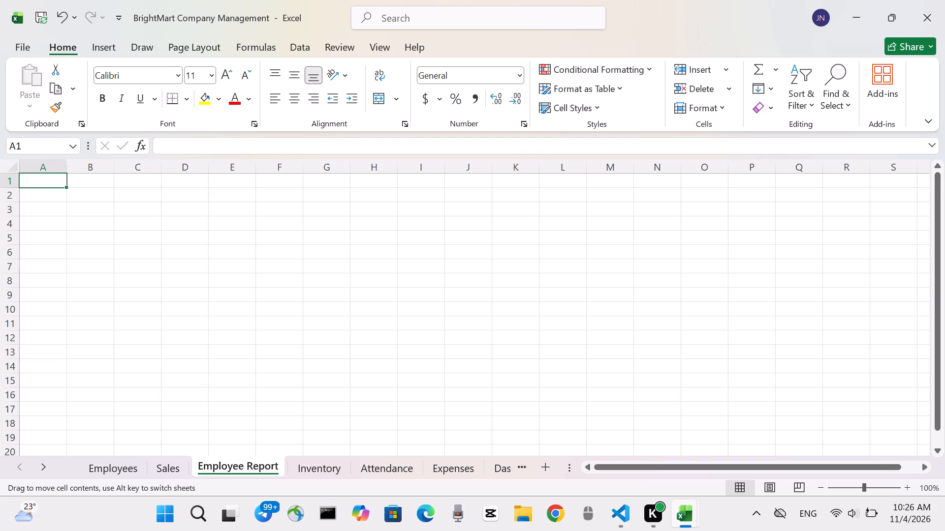
click(65, 164)
click(65, 164)
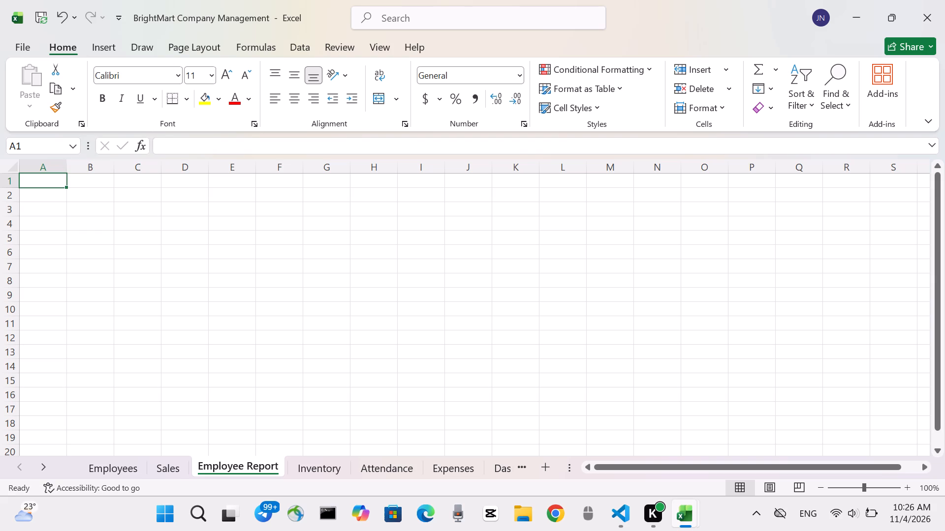
click(63, 167)
drag(63, 167, 115, 174)
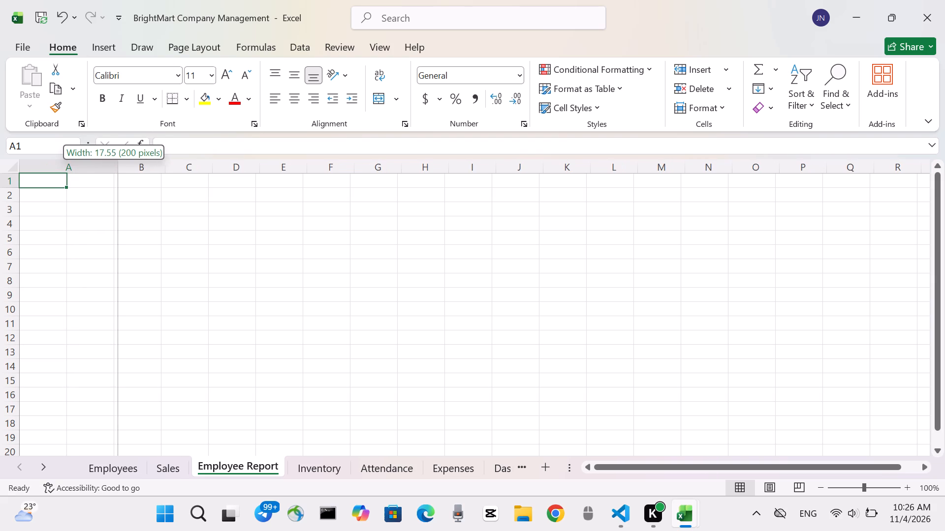
drag(115, 174, 158, 185)
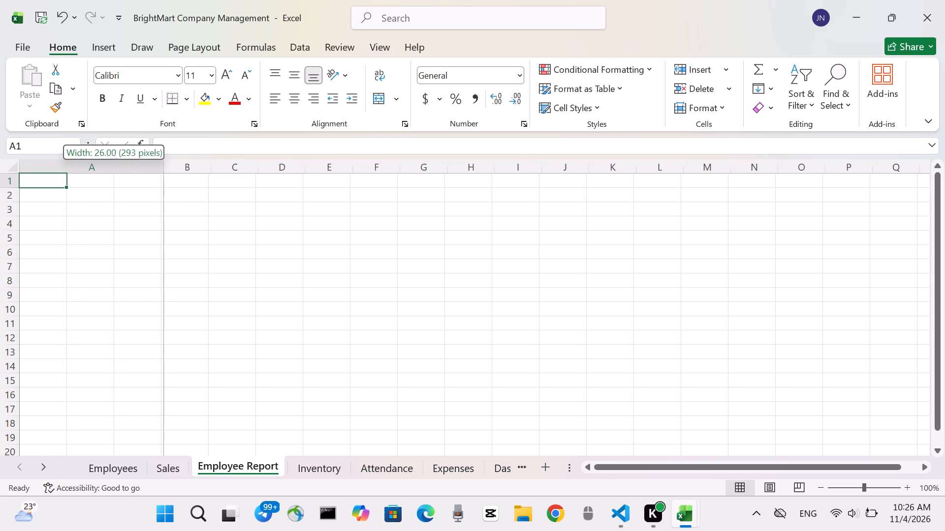
drag(158, 185, 157, 186)
Enter the company heading BRIGHTMART SUPPLIES LTD in cell A1 of the Employee Report sheet.
click(101, 183)
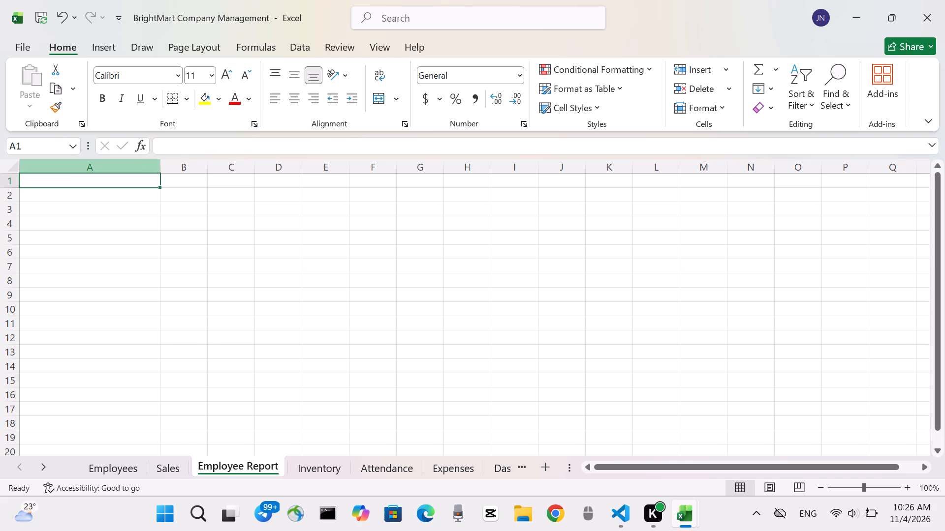
scroll(87, 166, down, 1)
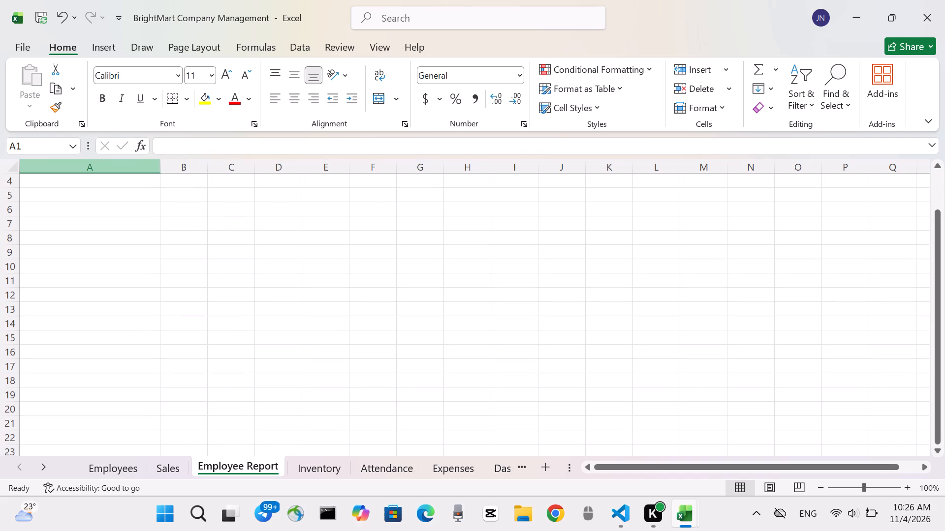
click(65, 188)
scroll(65, 215, up, 2)
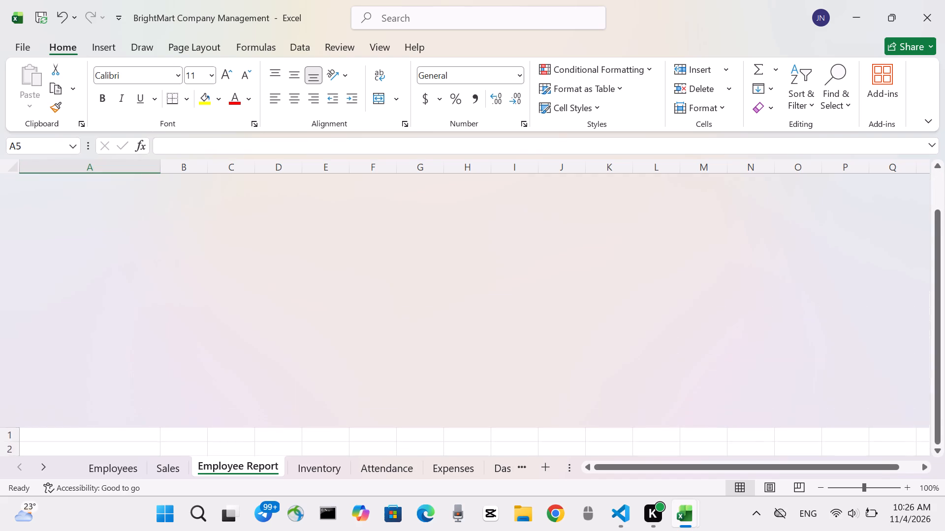
scroll(65, 215, down, 4)
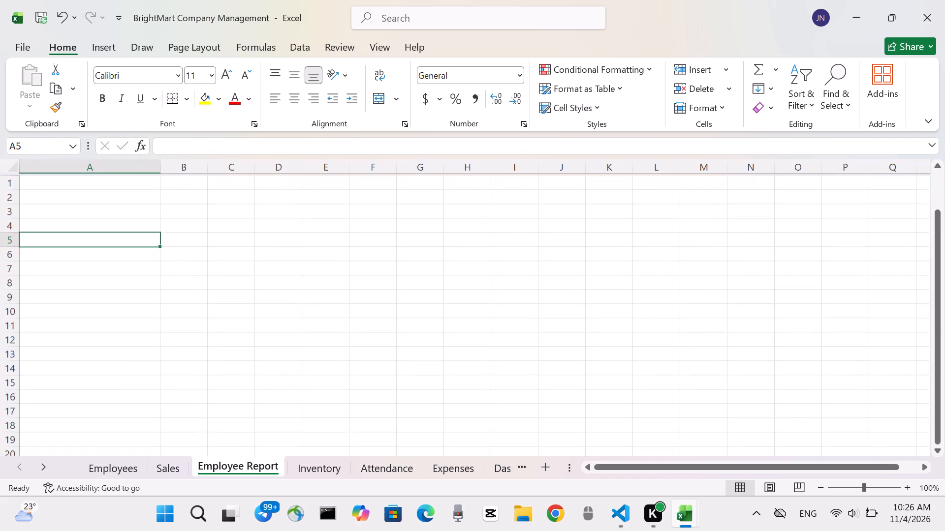
click(68, 185)
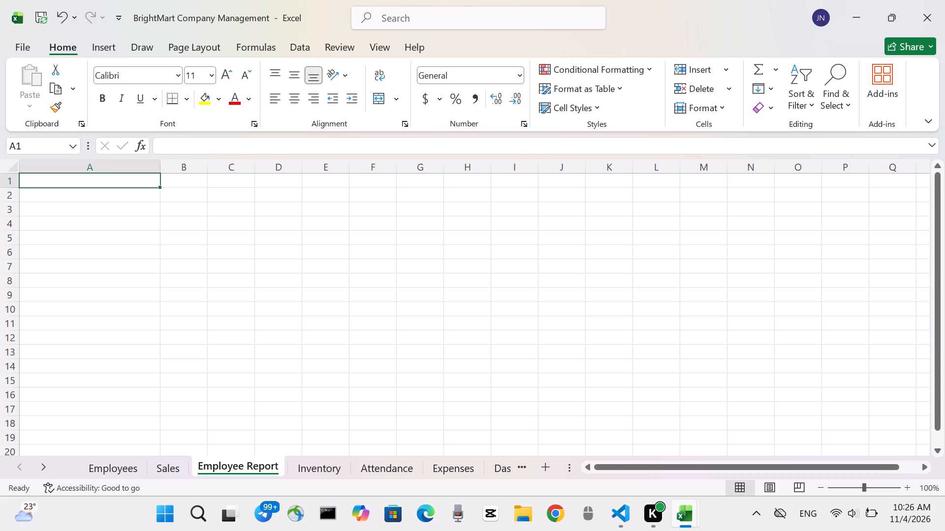
text(BRIGHT)
key(space)
key(BackSpace)
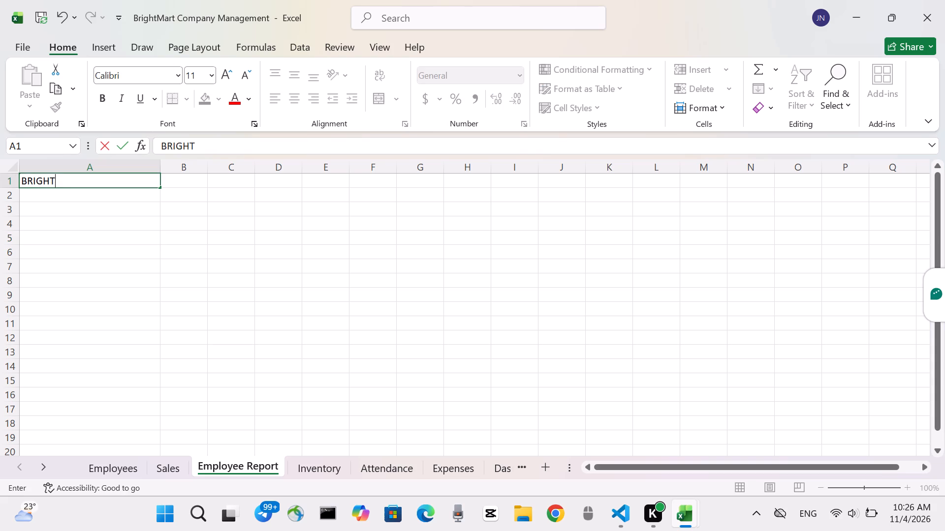
key(n)
key(BackSpace)
text(MART SUPPLIES)
key(space)
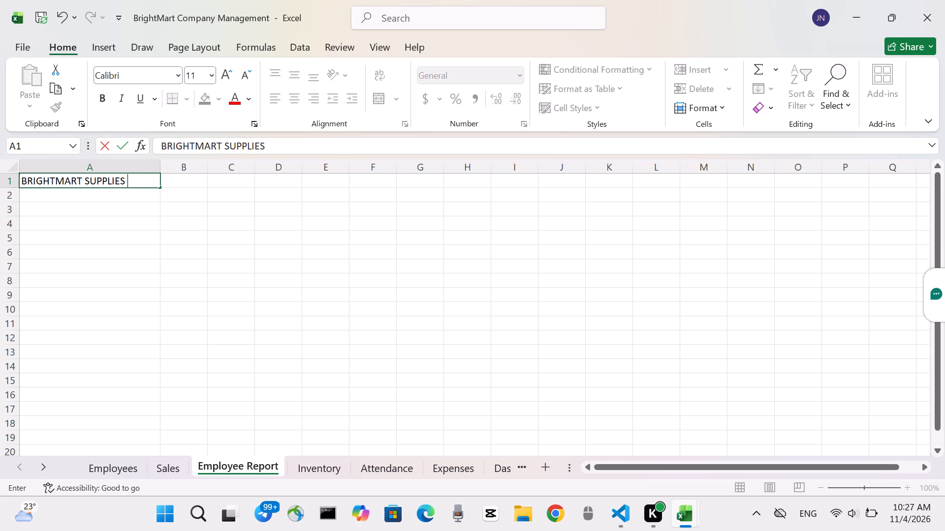
text(LTD)
key(Down)
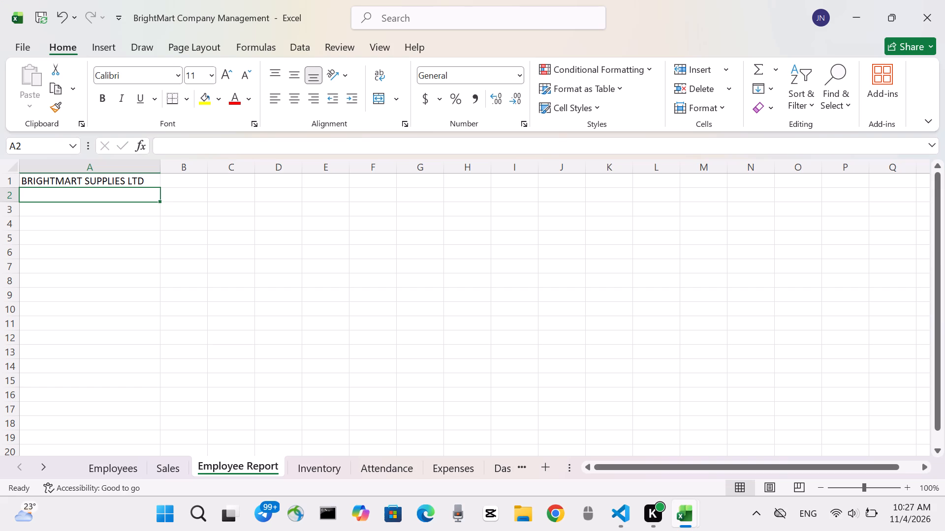
Enter the report title EMPLOYEE PERFORMANCE REPORT in cell A2, directly below the company heading.
text(EMPLOYEE PERFR)
key(BackSpace)
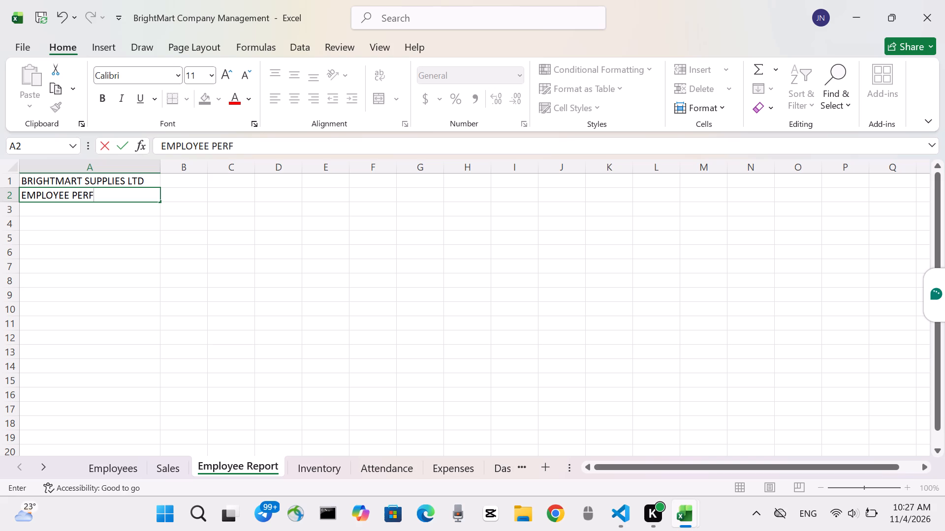
text(ORMANCE REPORT)
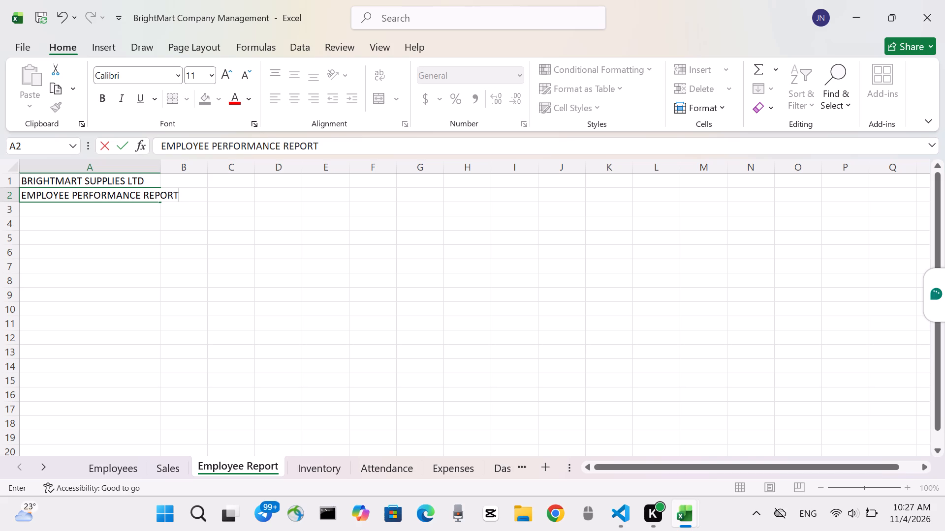
Widen column A further so the full report title in A2 fits inside the column.
click(161, 169)
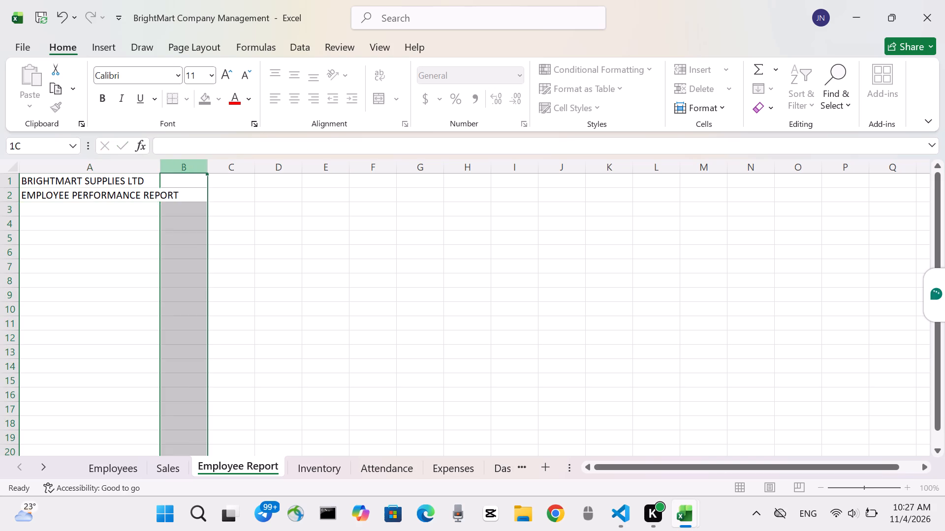
drag(161, 169, 179, 172)
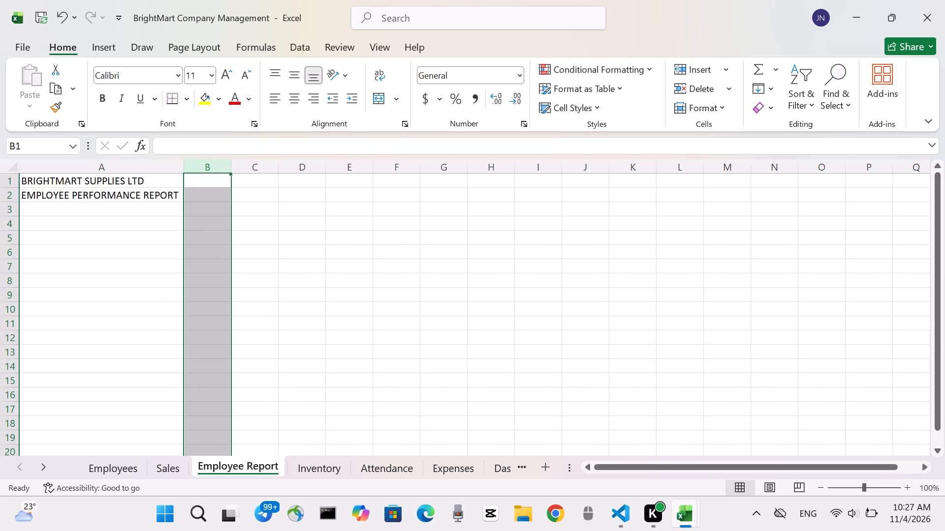
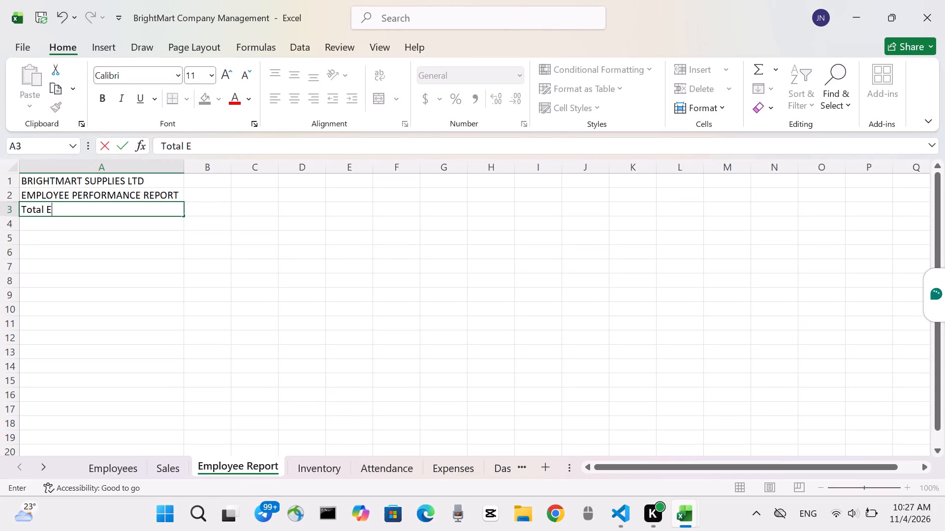
Complete the label Total Employees in cell A3, below the report title.
text(mployees)
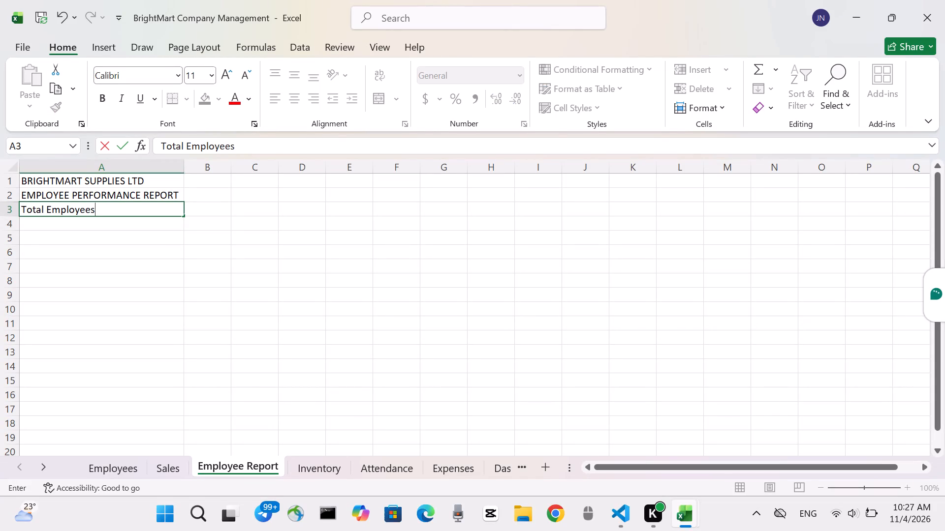
key(Down)
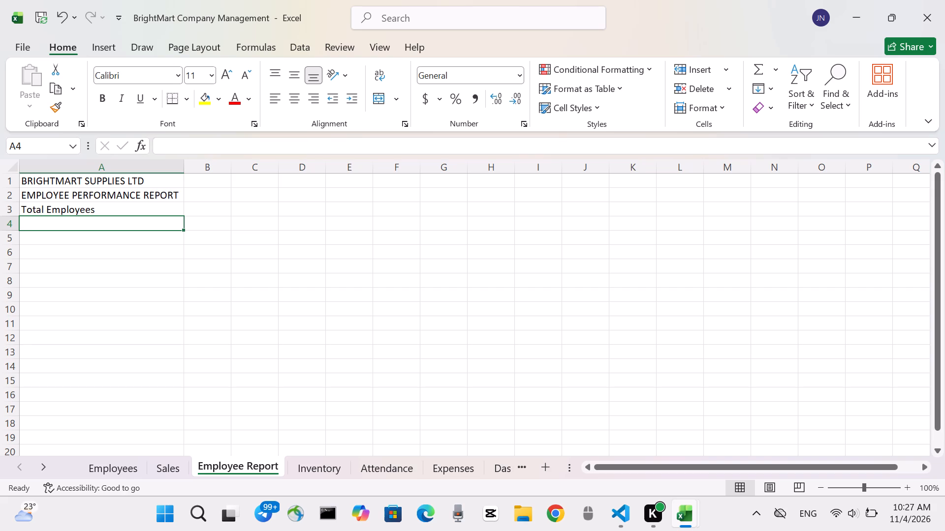
Enter the label Total Monthly Pyroll in cell A4, below Total Employees.
text(otal)
key(space)
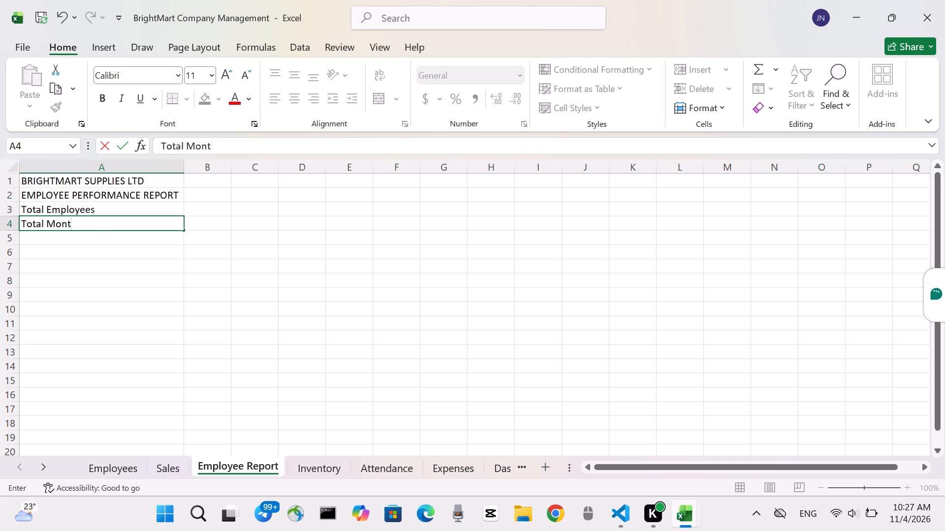
text(hly)
key(space)
text(yroll)
key(Left)
key(Left)
key(Left)
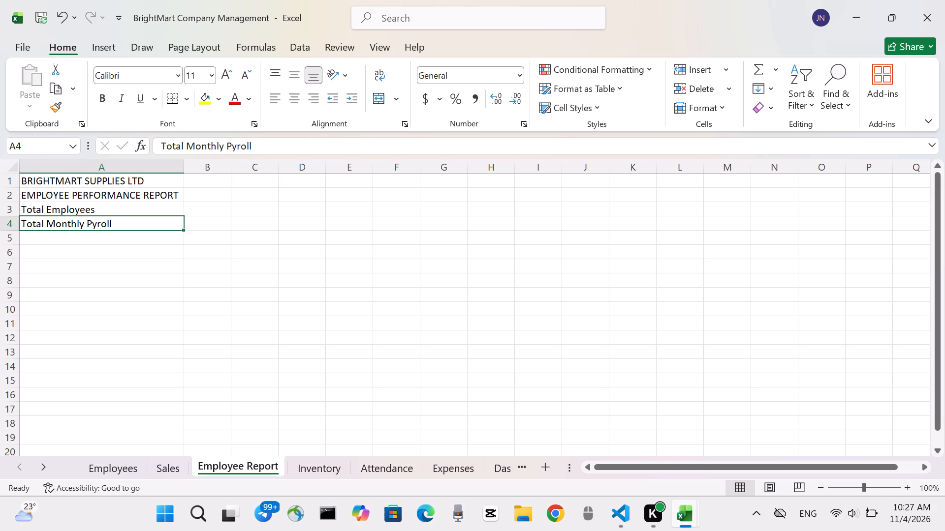
Correct the spelling of the label in A4 so it reads Total Monthly Payroll.
click(125, 228)
double_click(125, 228)
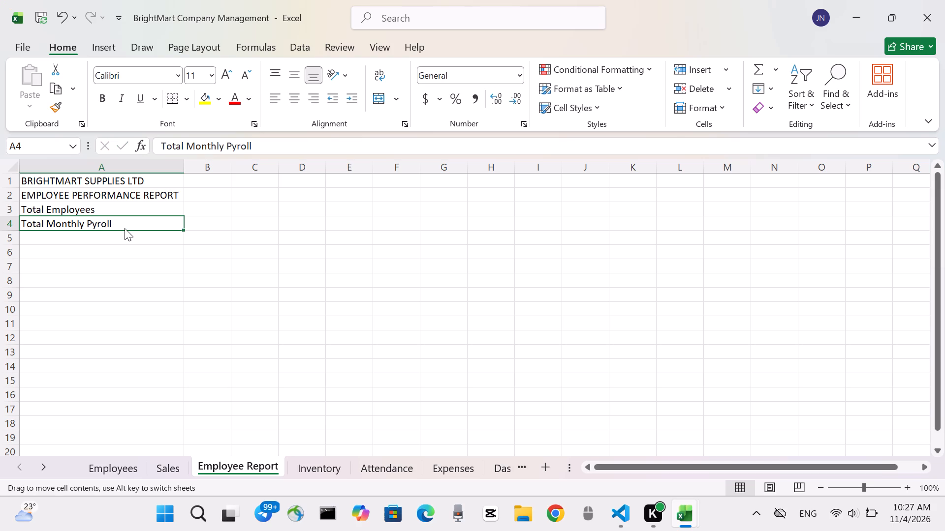
triple_click(116, 226)
key(Left)
key(Left)
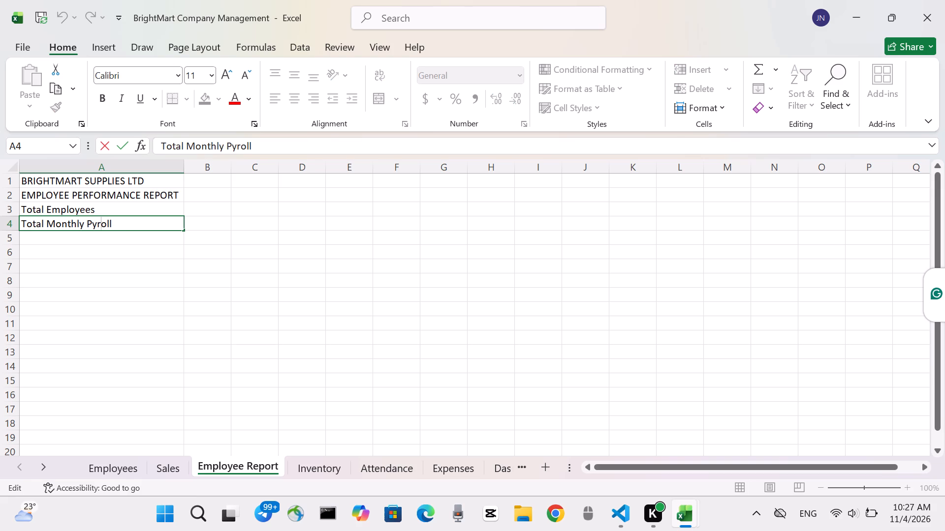
key(Left)
key(Left)
key(a)
key(Right)
key(Right)
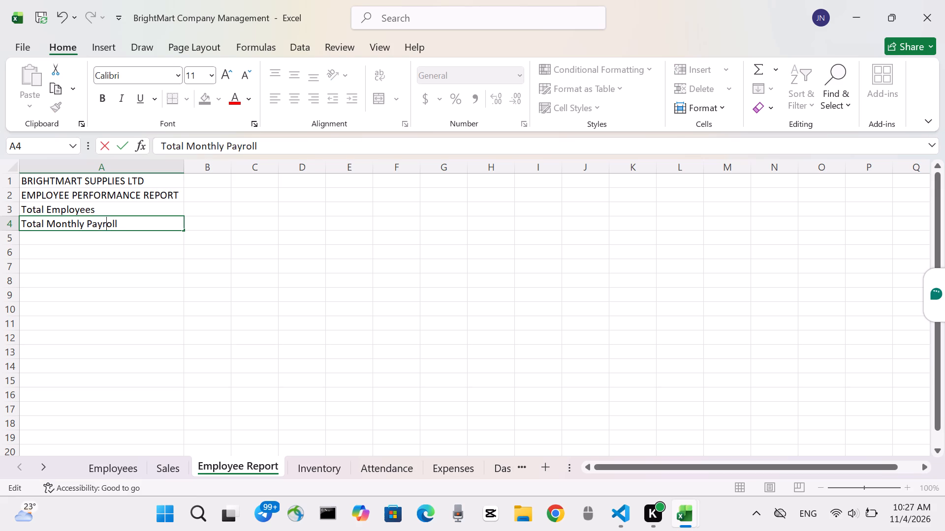
key(Right)
key(Right)
key(Right)
key(Right)
key(Down)
click(61, 236)
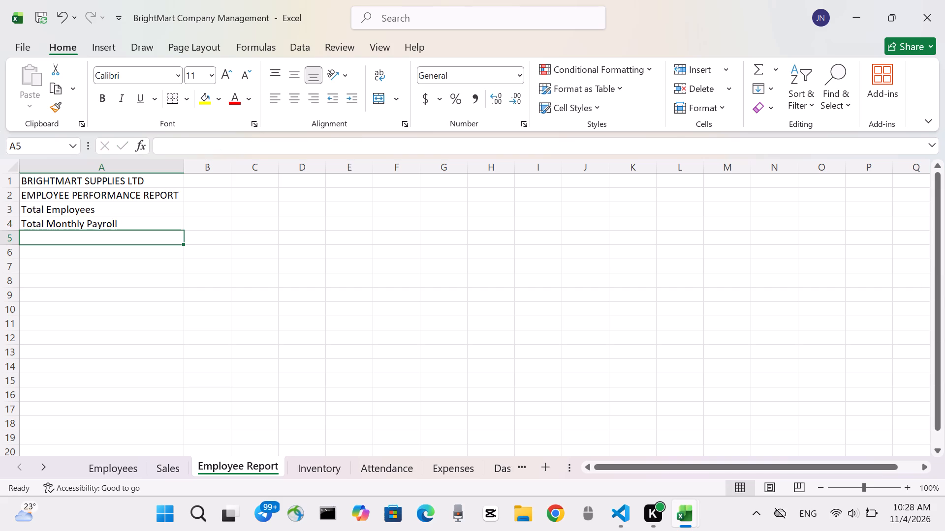
Enter the label Avereage Monthly Salary in cell A5, below the payroll label.
text(vereage)
key(space)
text(onthly)
key(space)
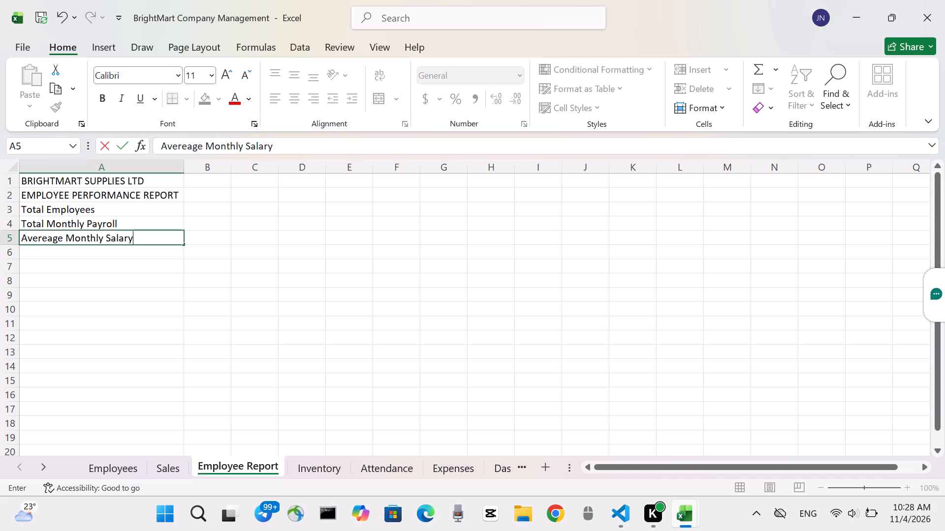
key(Down)
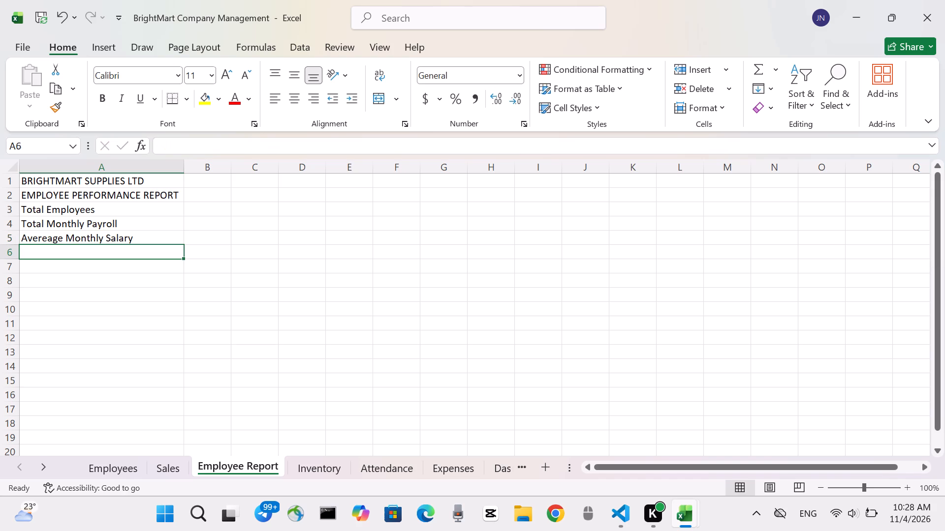
Correct the spelling of the label in A5 so it reads Average Monthly Salary.
click(57, 239)
double_click(57, 239)
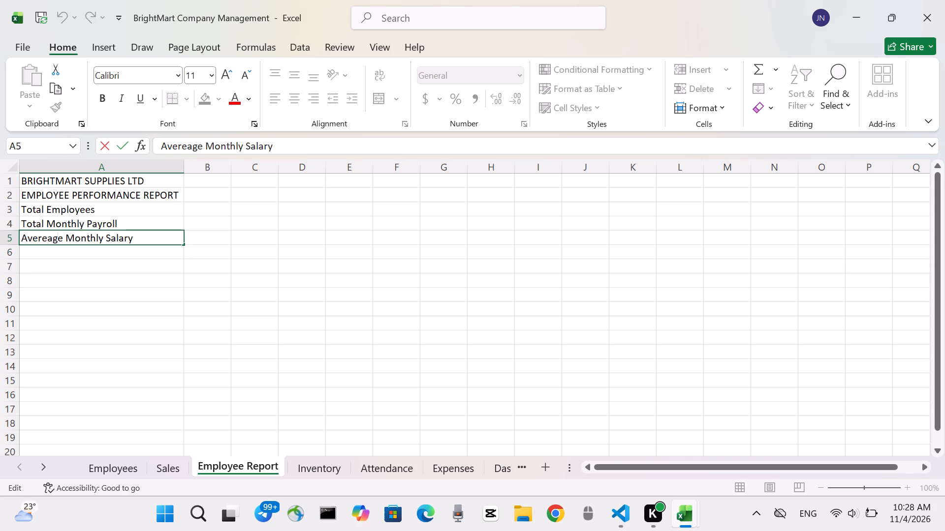
key(Left)
key(Left)
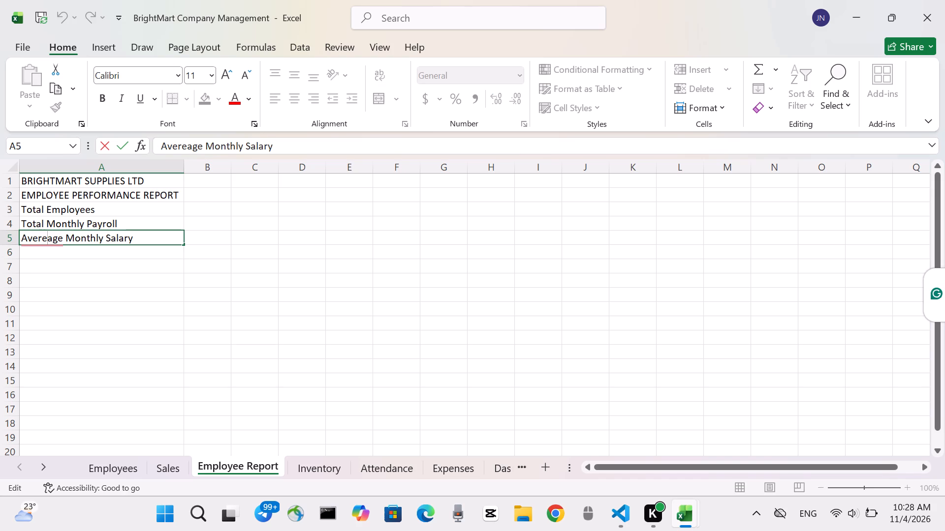
key(BackSpace)
key(Right)
key(Down)
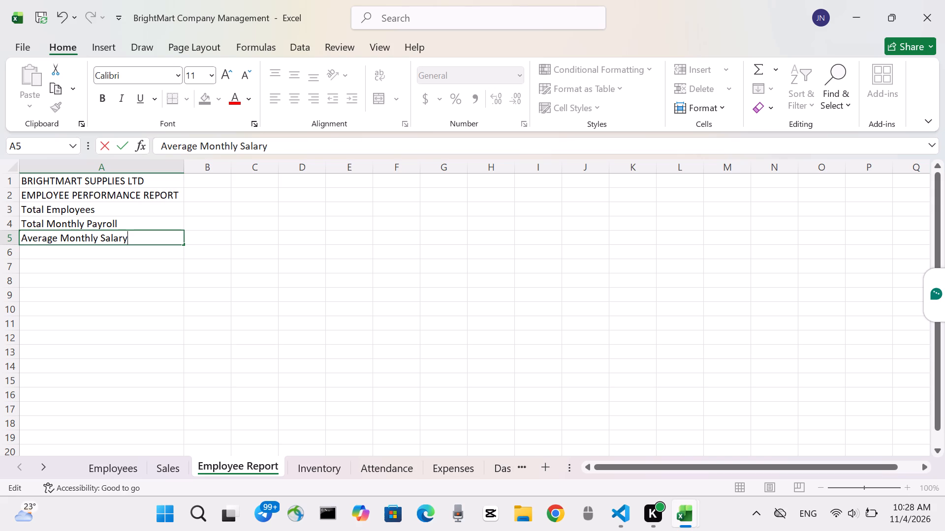
click(74, 261)
Enter the salary range labels Highest Salary in cell A6 and Lowest Salary in cell A7.
click(84, 249)
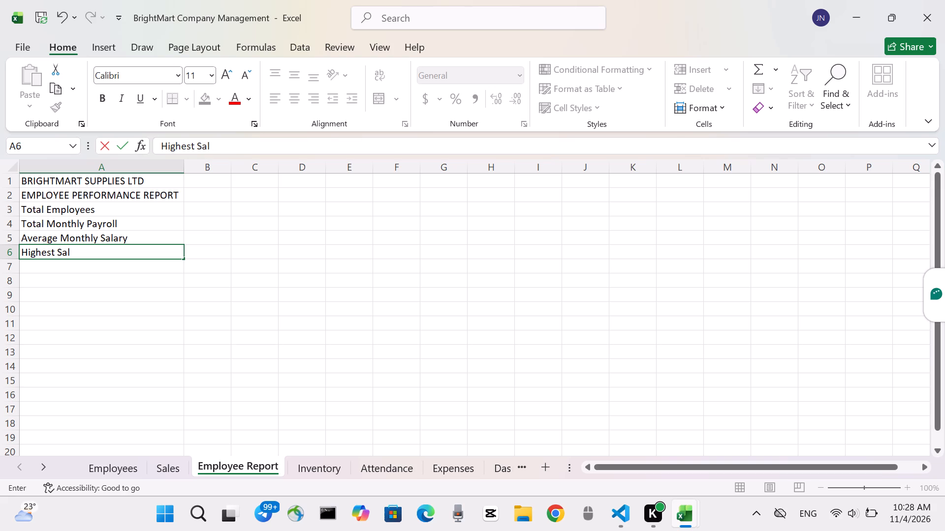
key(Down)
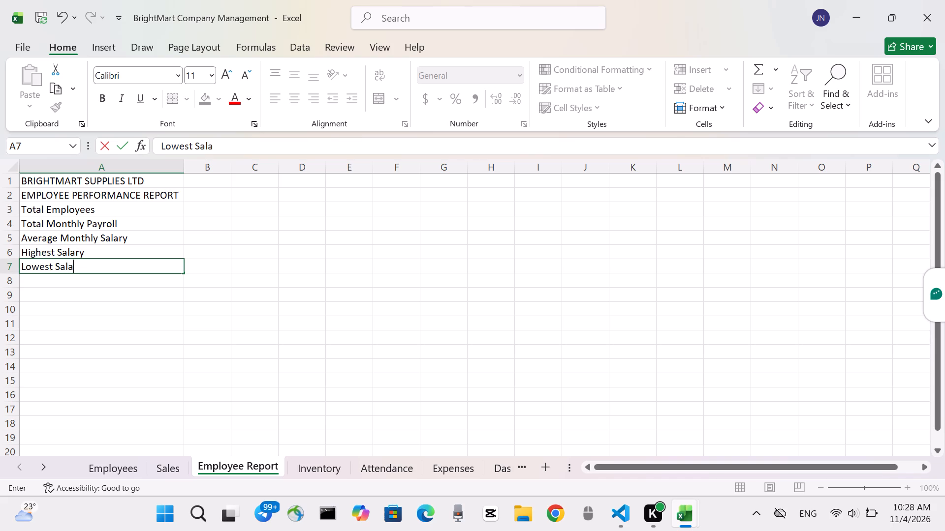
key(Down)
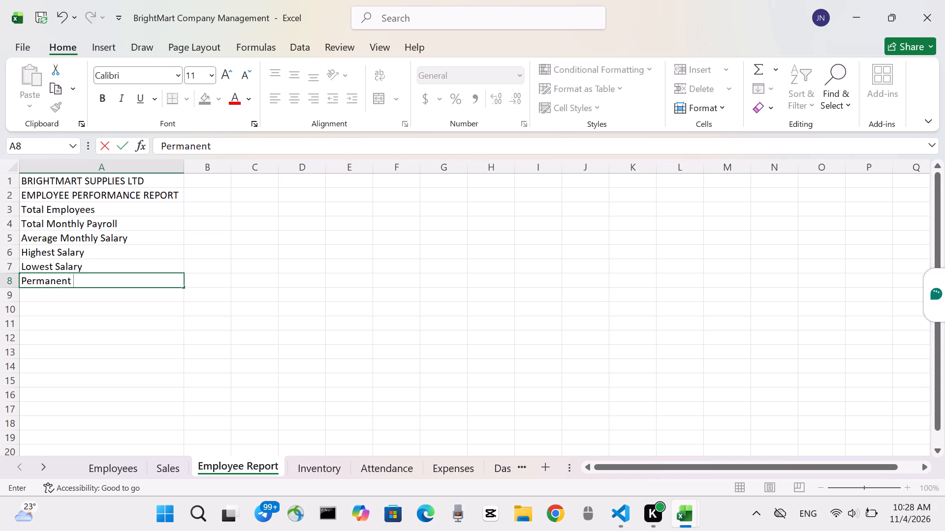
Enter the employment type labels Permanent Employees in cell A8 and Contract Employees in cell A9.
text(mployes)
key(BackSpace)
text(es)
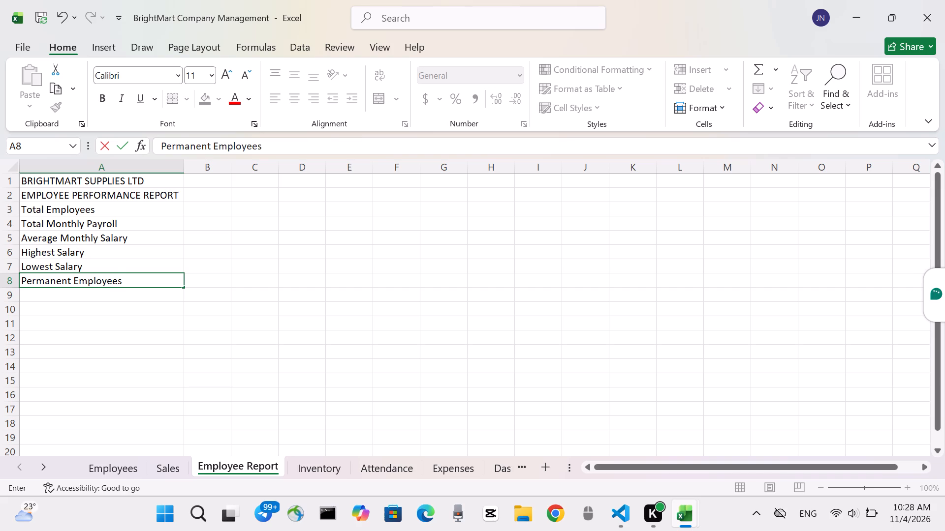
key(Down)
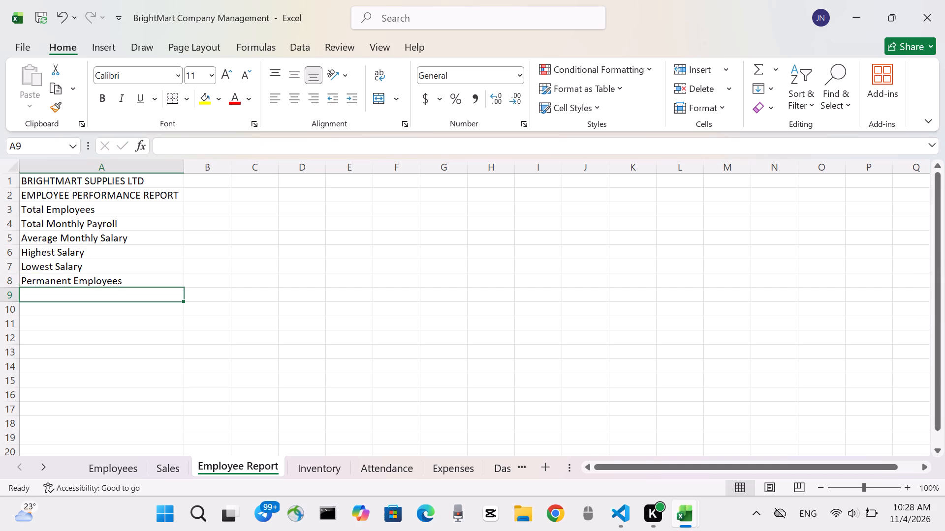
text(ontract)
key(space)
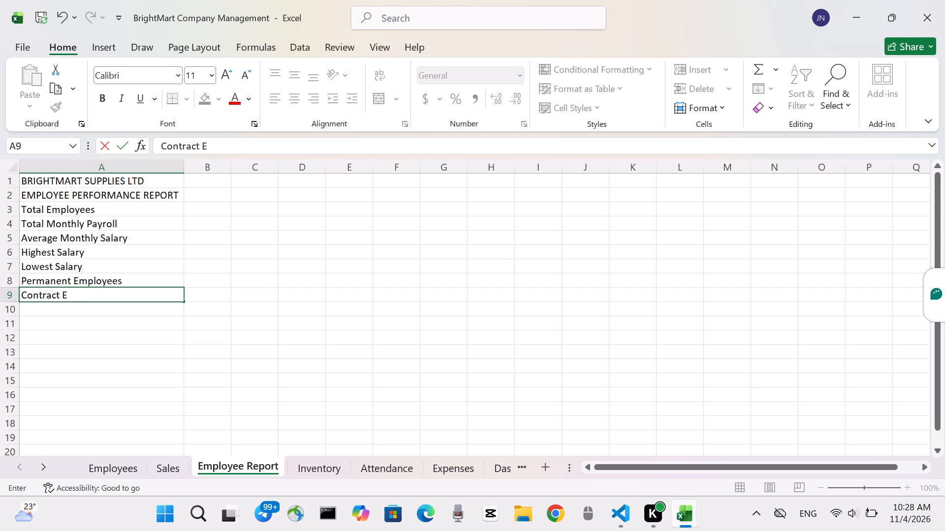
text(mployees)
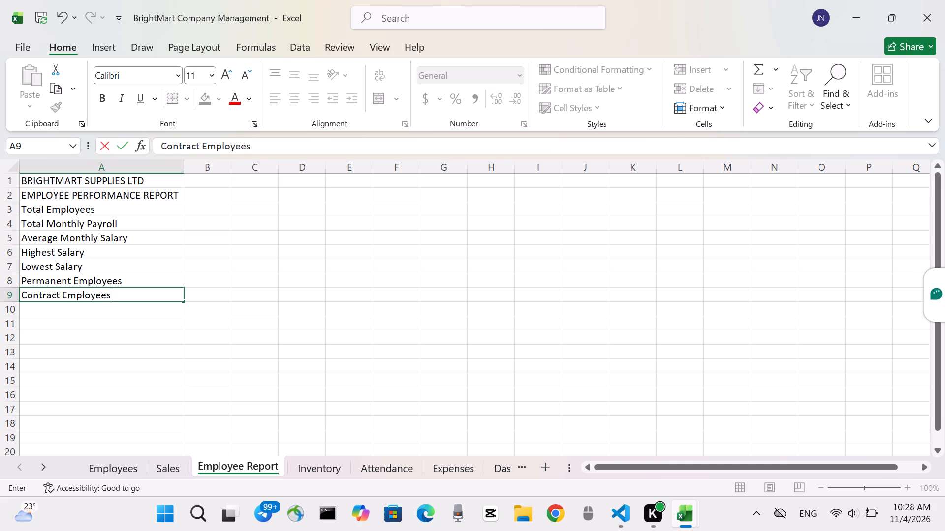
key(Down)
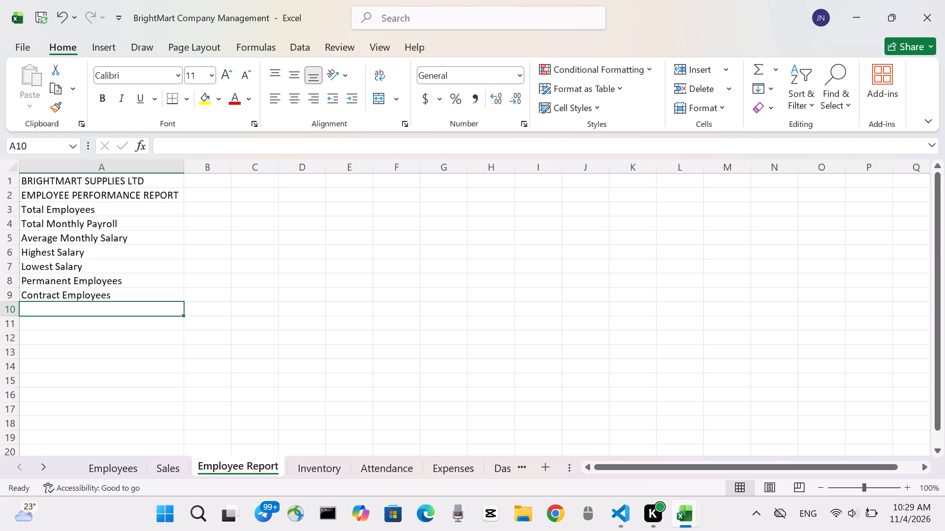
Return the cell selection to the Total Employees label in A3.
key(Up)
key(Up)
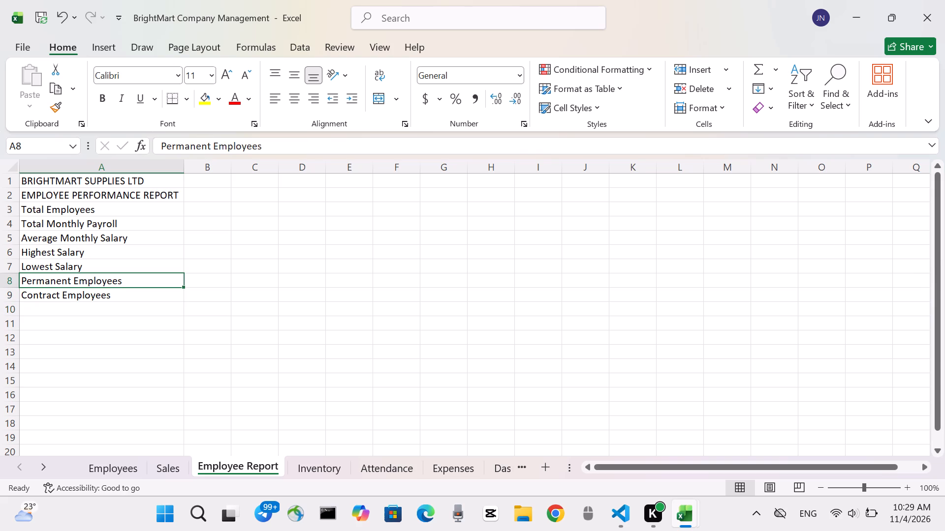
key(Up)
key(Up)
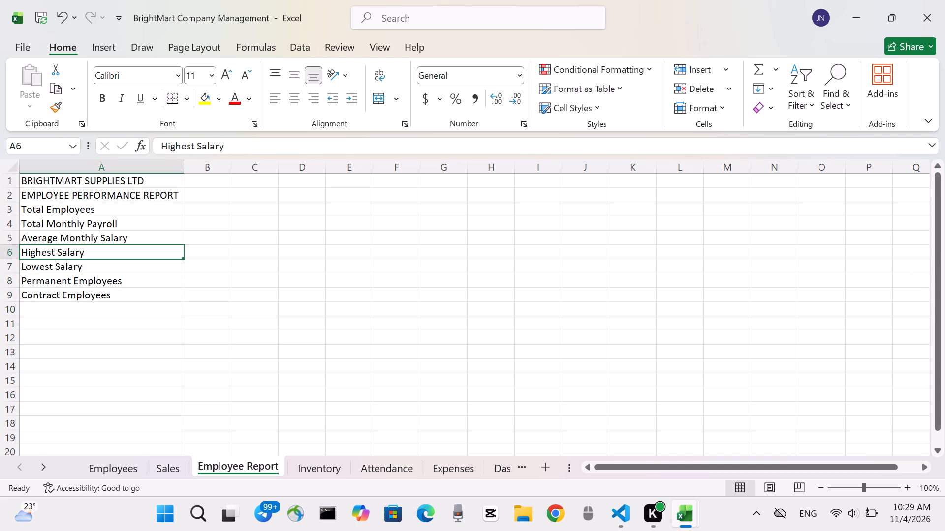
key(Up)
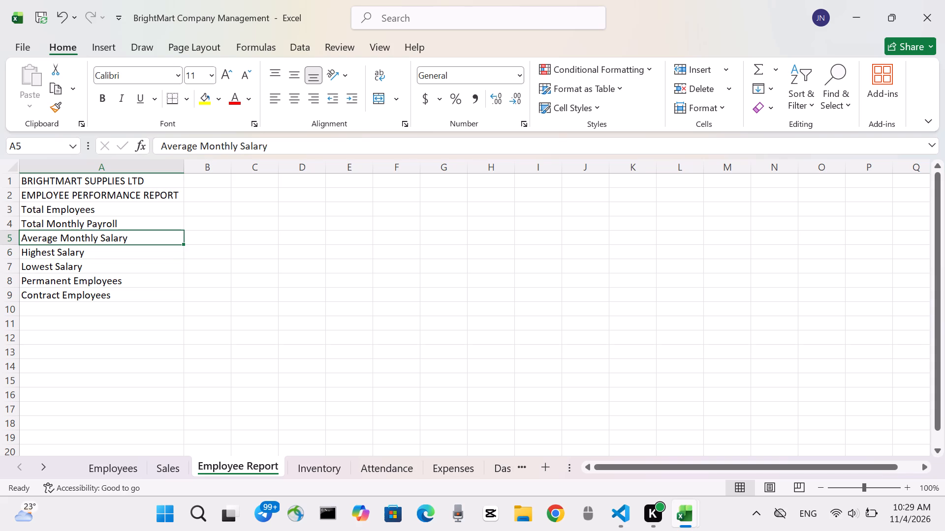
key(Up)
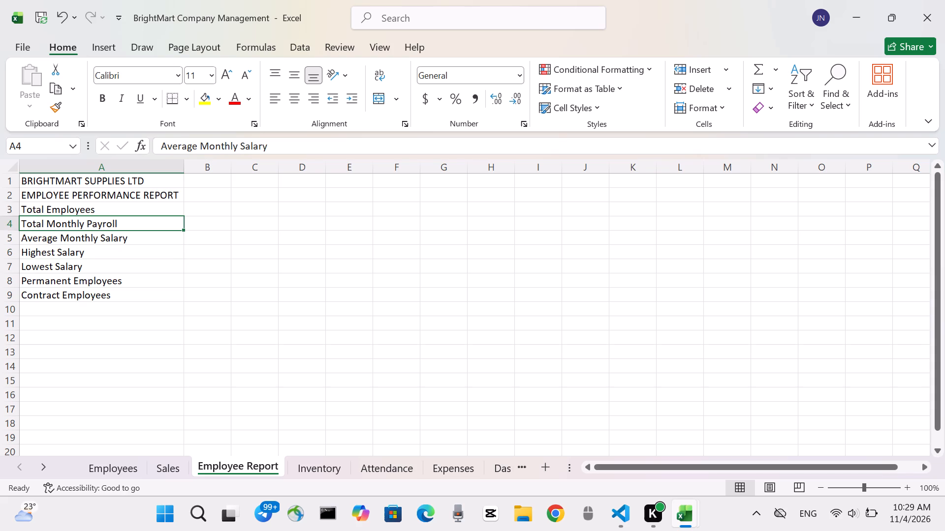
key(Up)
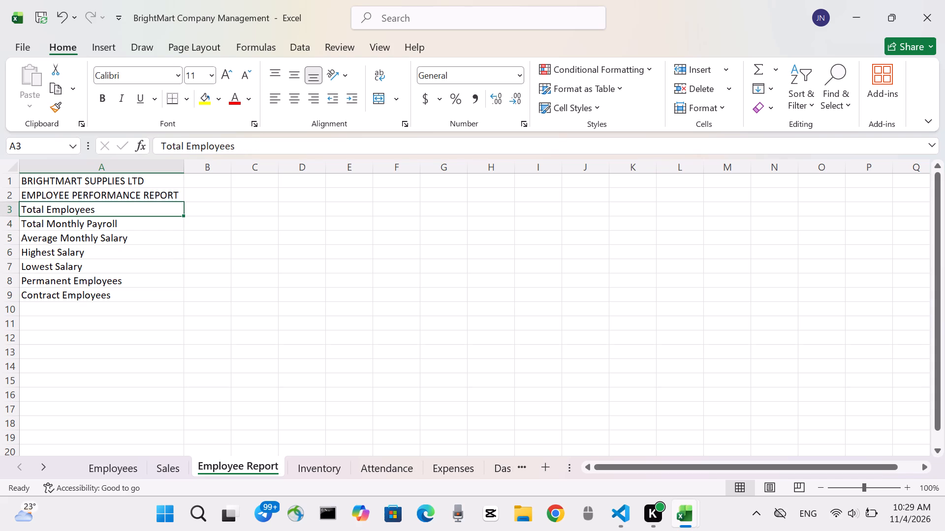
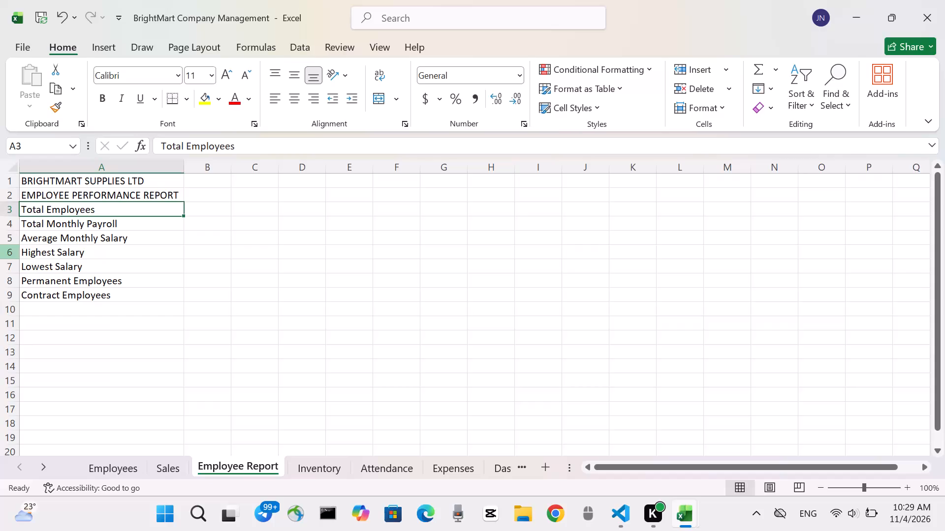
Draft a COUNTA formula in cell B4 that refers to cells A2 and A31 of the Employees sheet.
scroll(126, 227, up, 1)
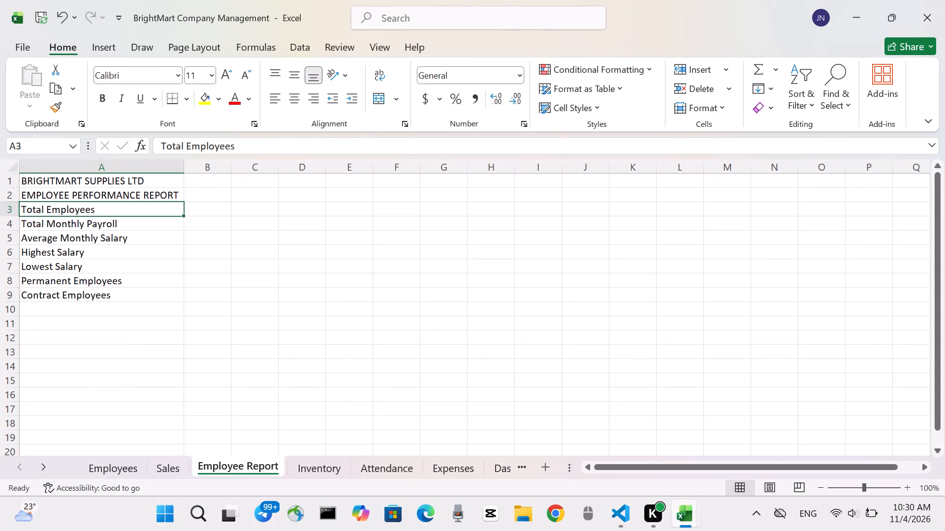
click(209, 226)
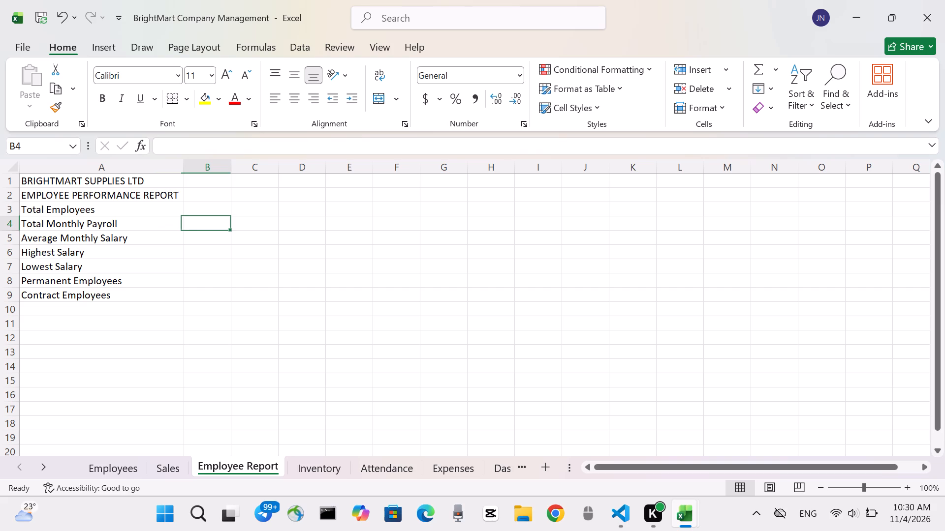
key(equal)
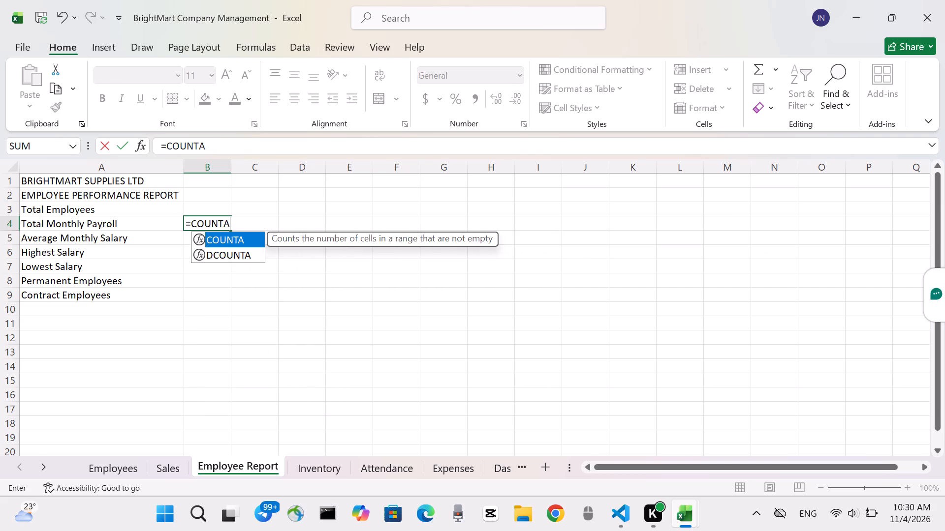
key(shift+parenleft)
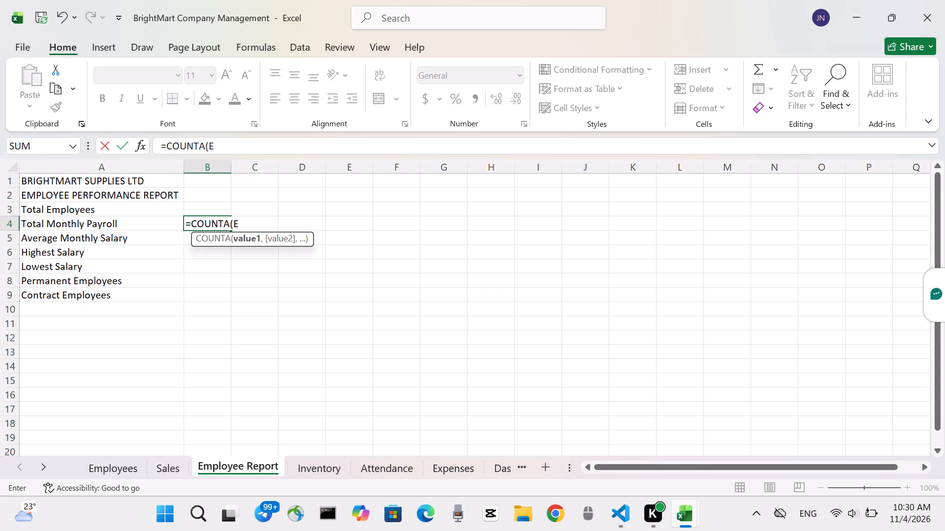
text(mployees)
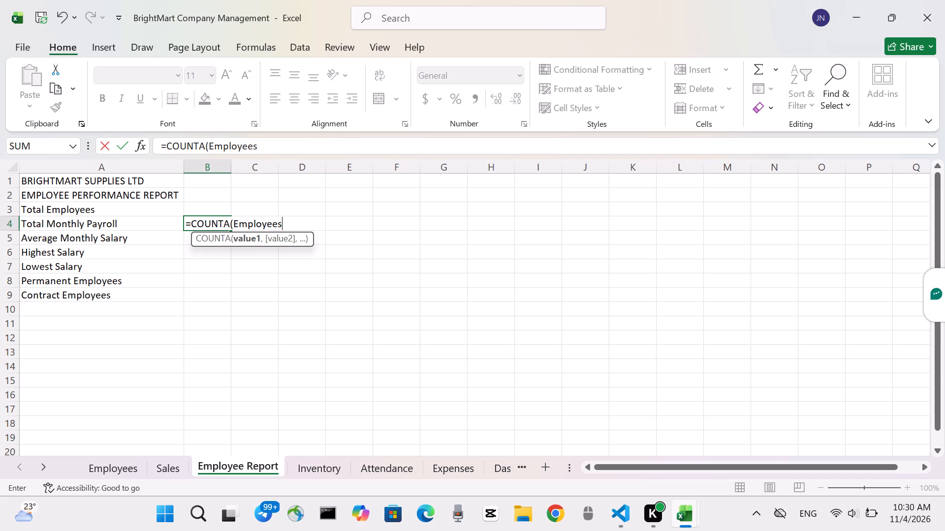
key(shift+exclam)
text(A2)
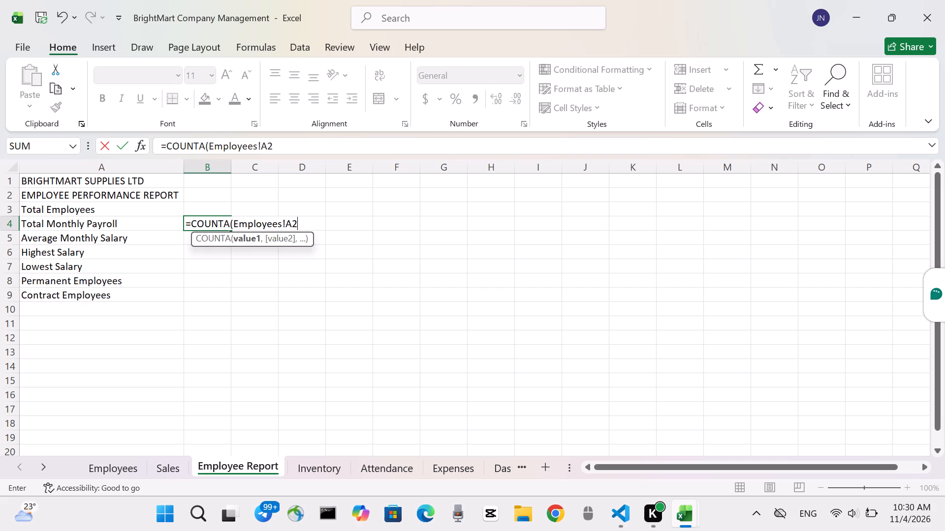
key(shift+quotedbl)
key(a)
text(31)
key(Left)
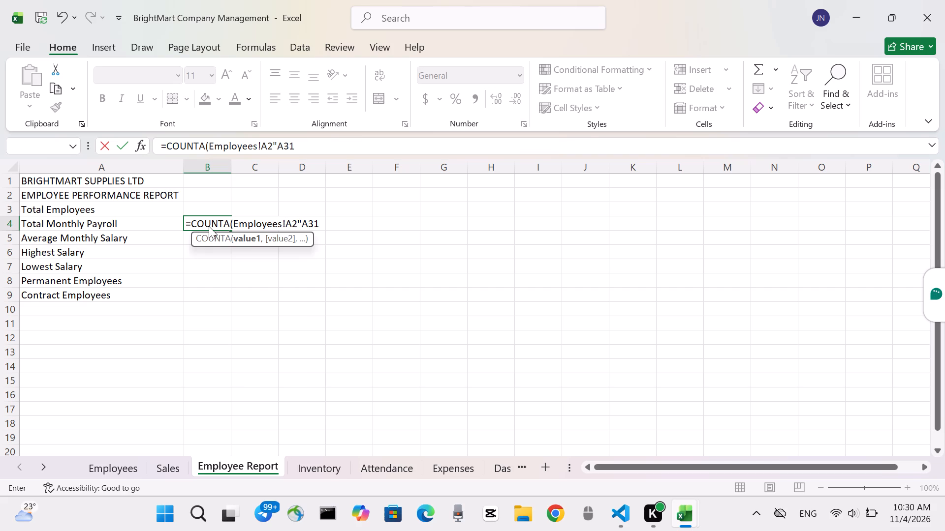
key(Left)
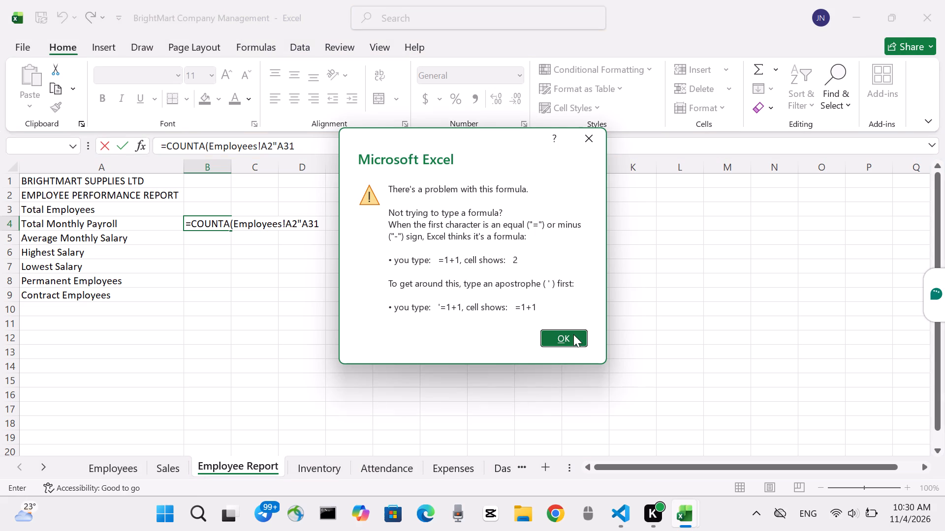
Correct the range separator in B4 and complete the formula as =COUNTA(Employees!A2:A31).
click(573, 334)
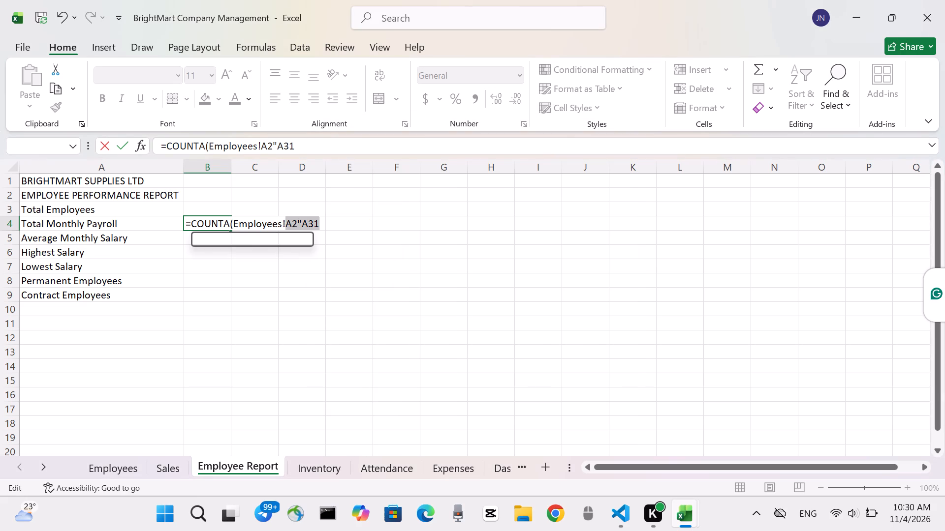
click(302, 222)
key(BackSpace)
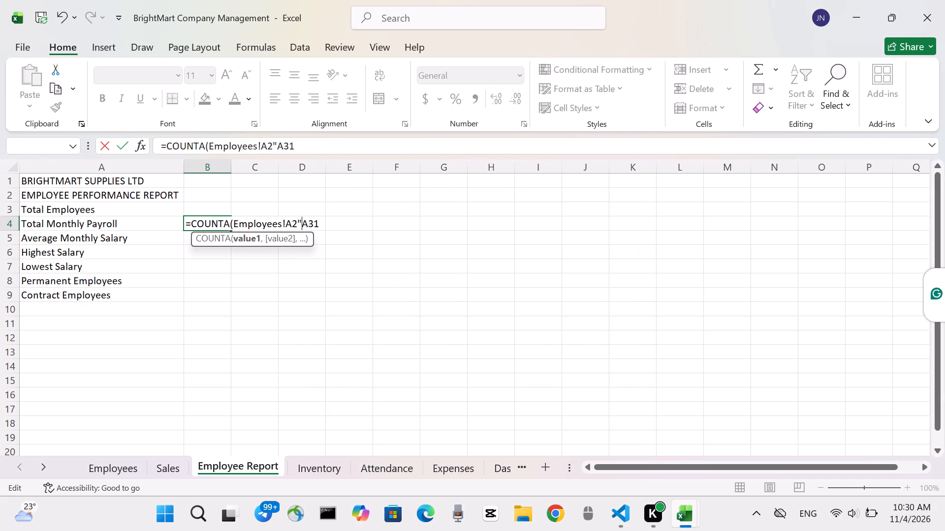
key(shift+colon)
click(337, 221)
key(Right)
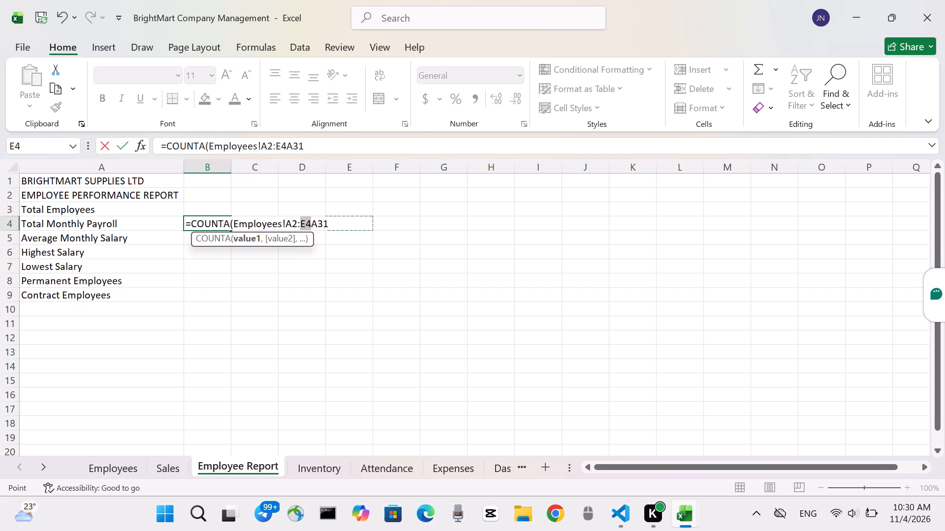
key(Right)
key(BackSpace)
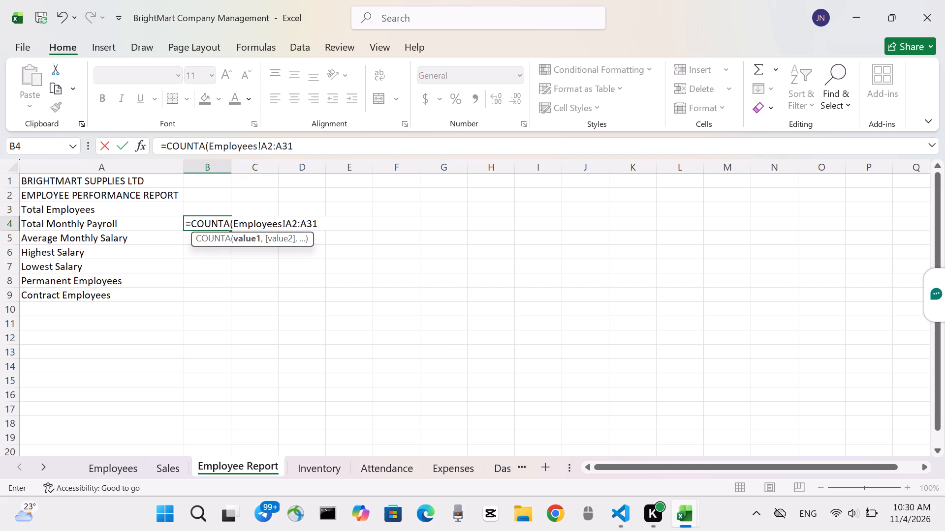
key(Right)
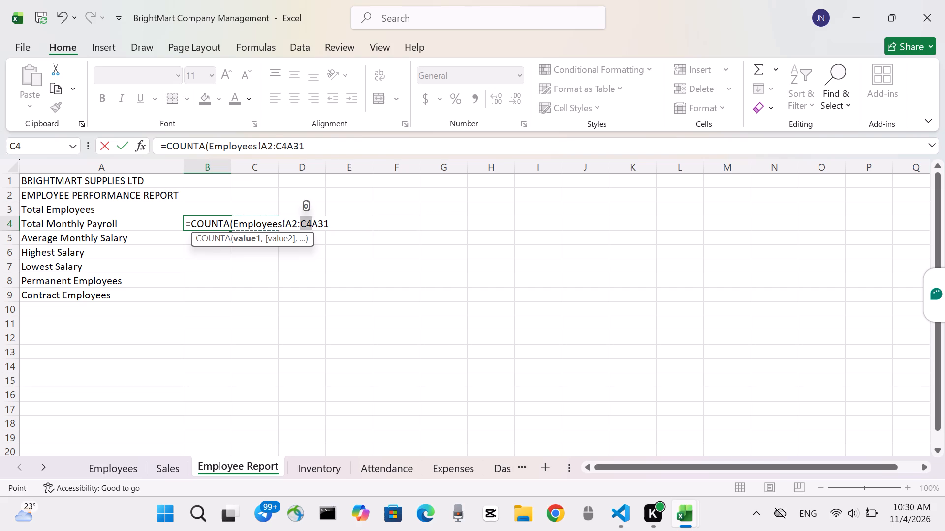
key(BackSpace)
click(321, 225)
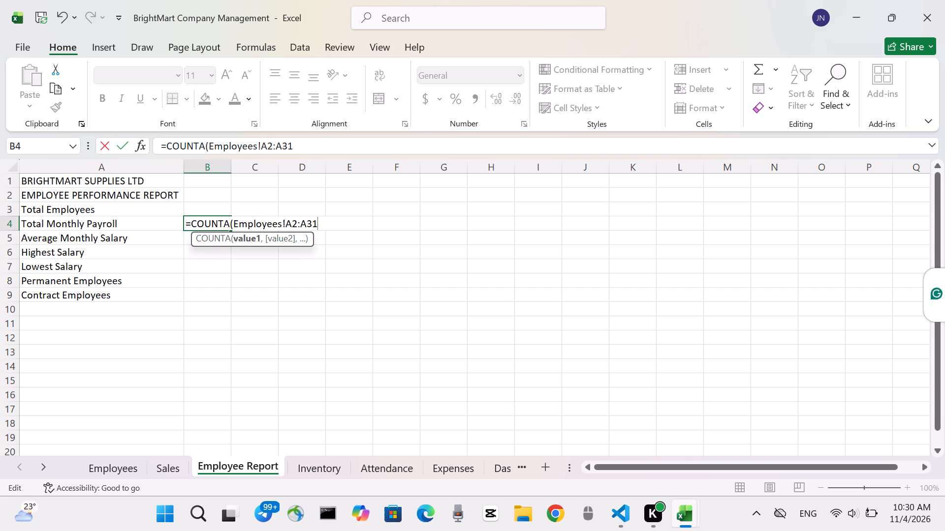
key(shift+parenright)
key(Return)
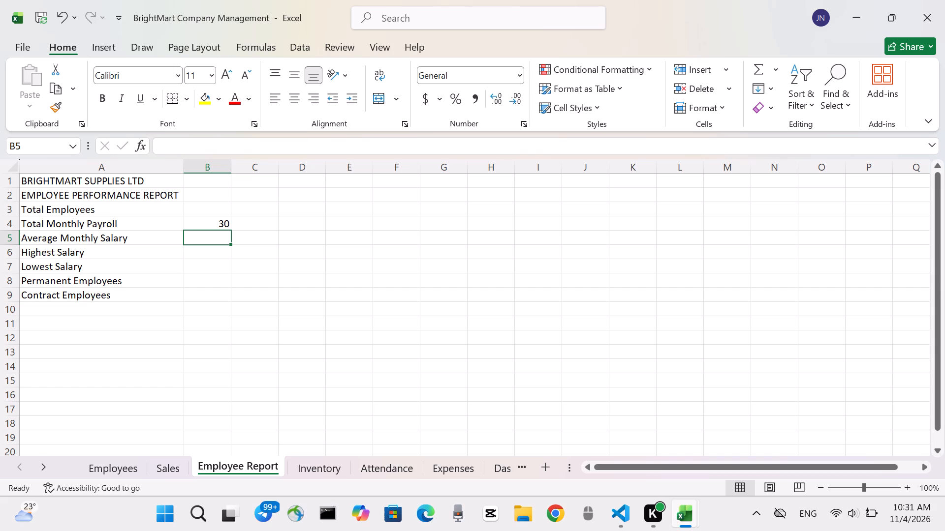
Enter the formula =SUM(Employees!F2:F31) in cell B5 to total the salaries.
text(=SUM)
key(shift+parenleft)
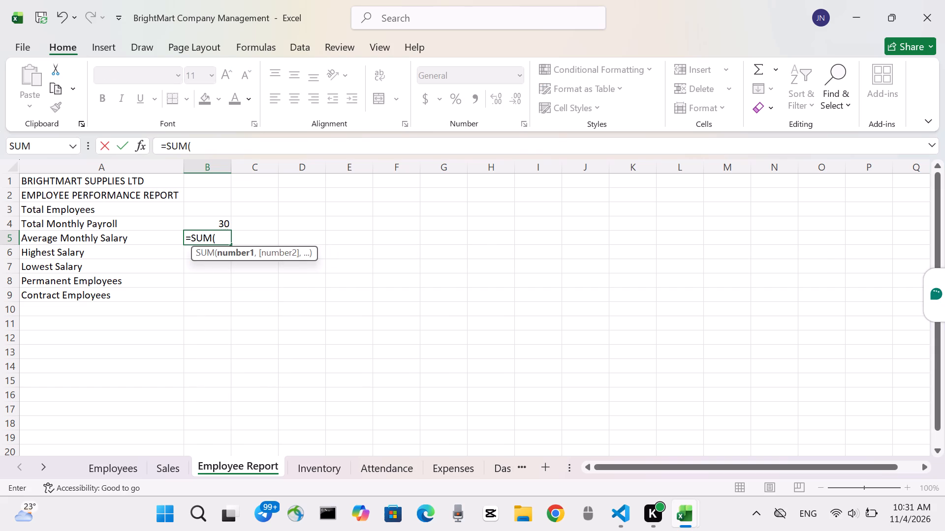
key(e)
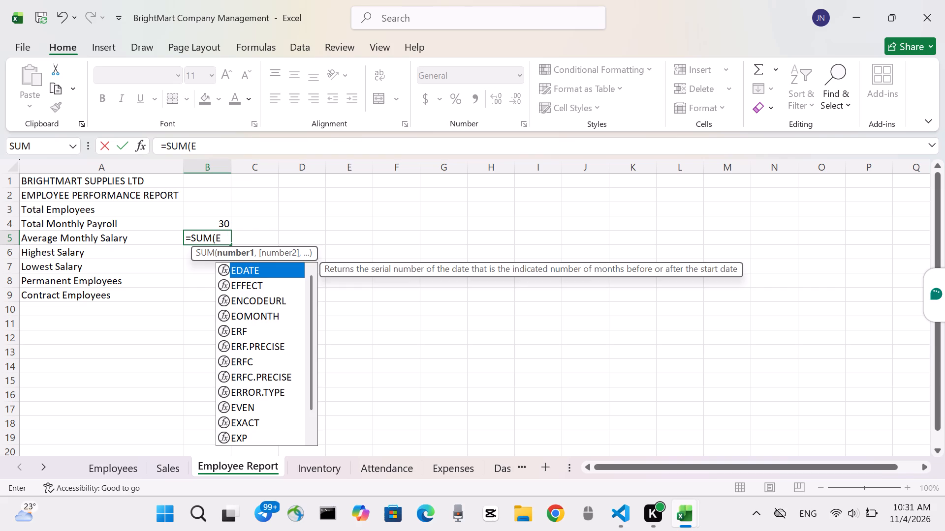
text(mployees)
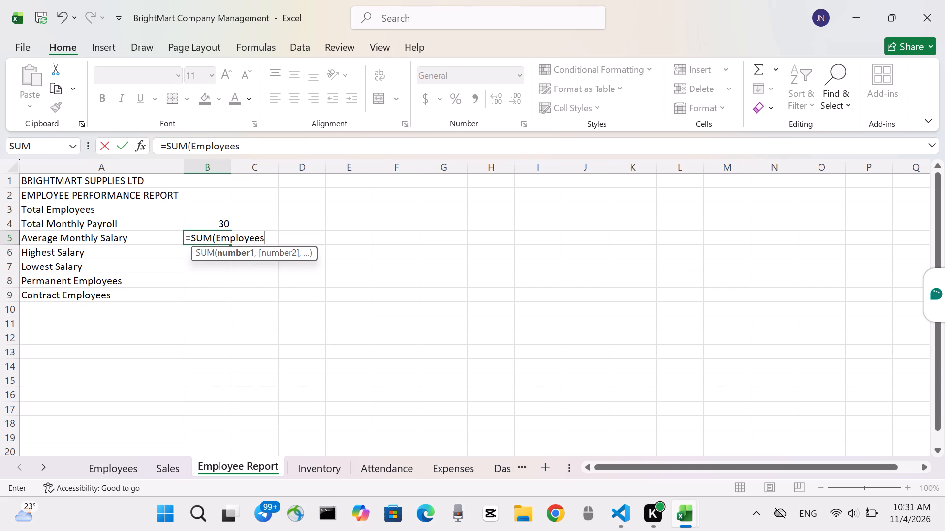
key(shift+exclam)
text(F2)
key(shift+colon)
text(F31)
key(shift+parenright)
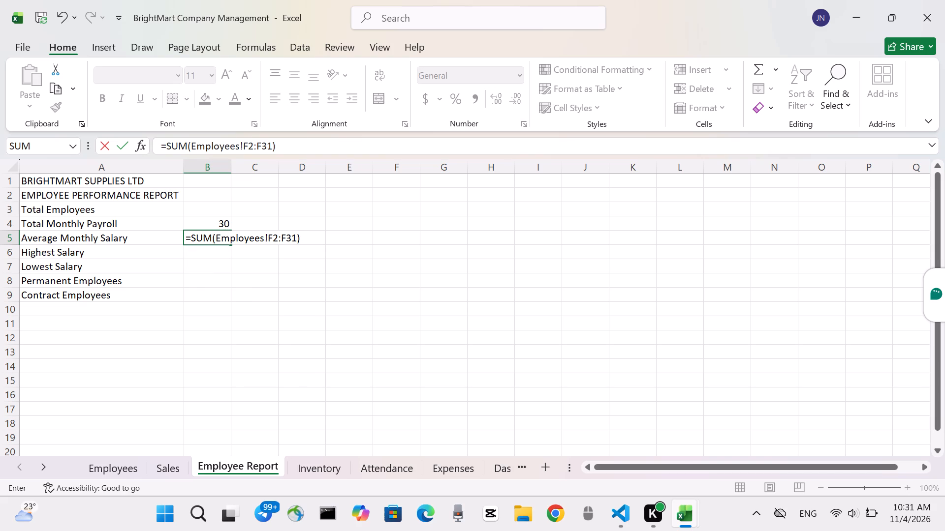
key(Return)
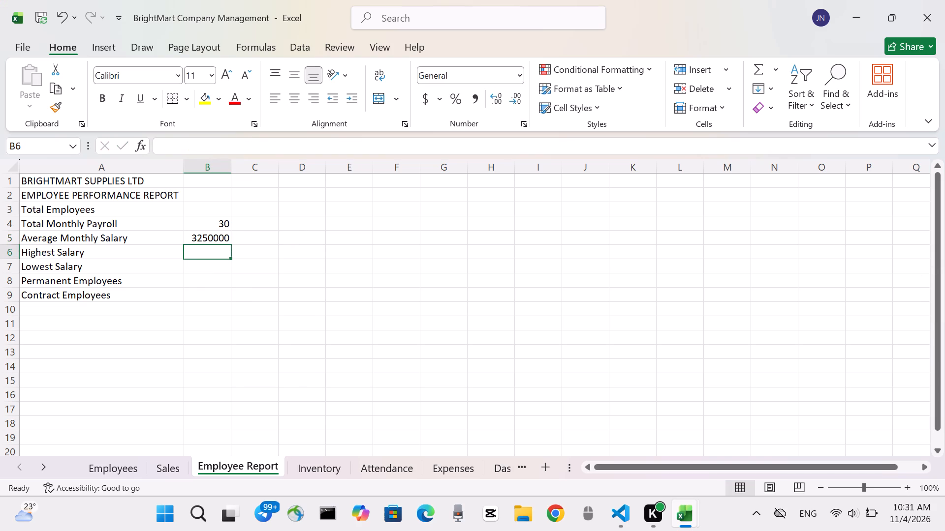
Enter a formula in cell B6 to average the salaries in F2:F31 of the Employees sheet.
key(a)
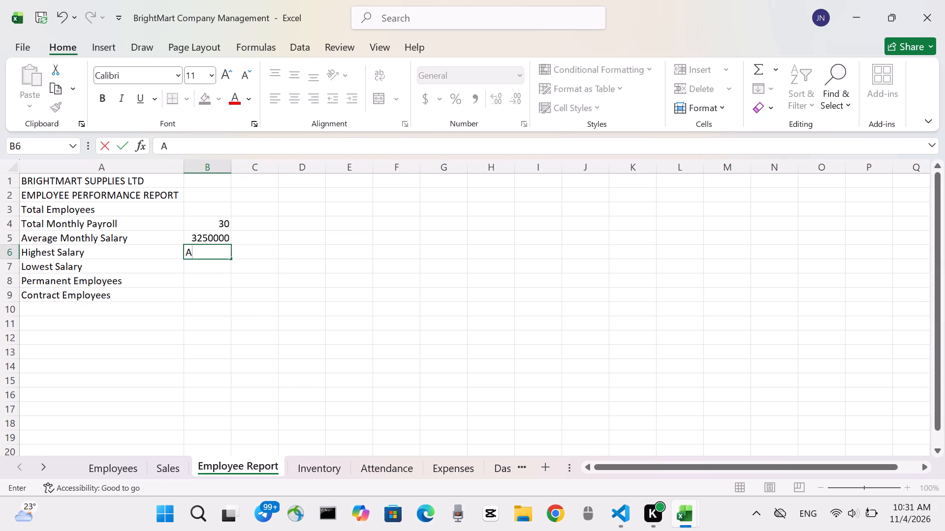
key(BackSpace)
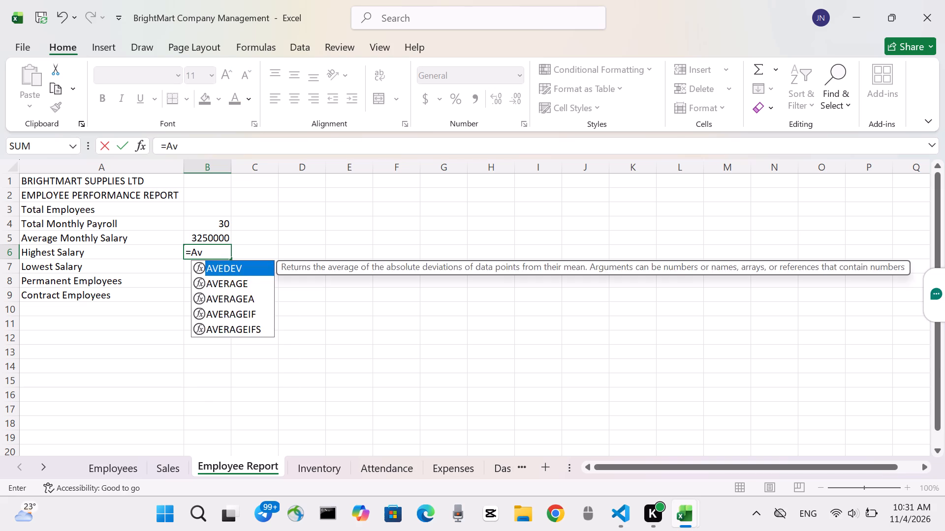
key(BackSpace)
text(eareg)
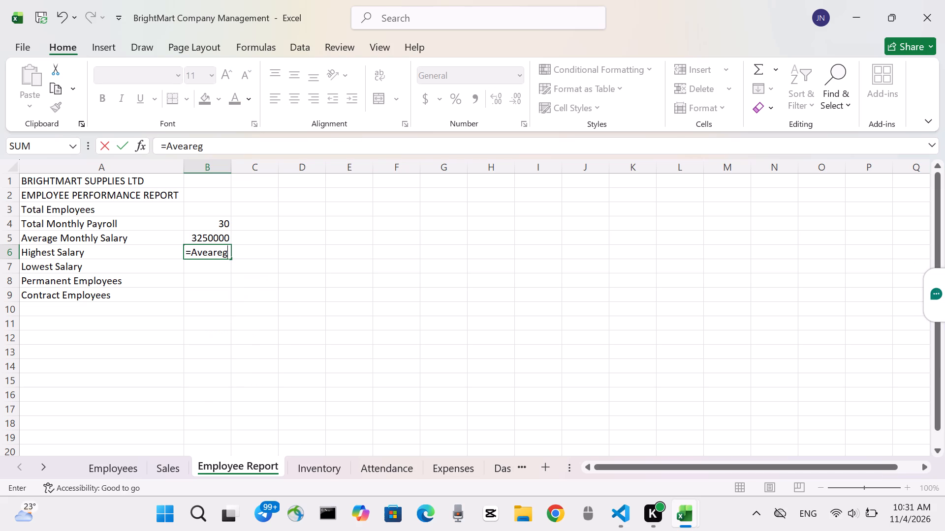
key(BackSpace)
key(BackSpace)
key(a)
text(ge)
key(shift+parenleft)
text(mployees)
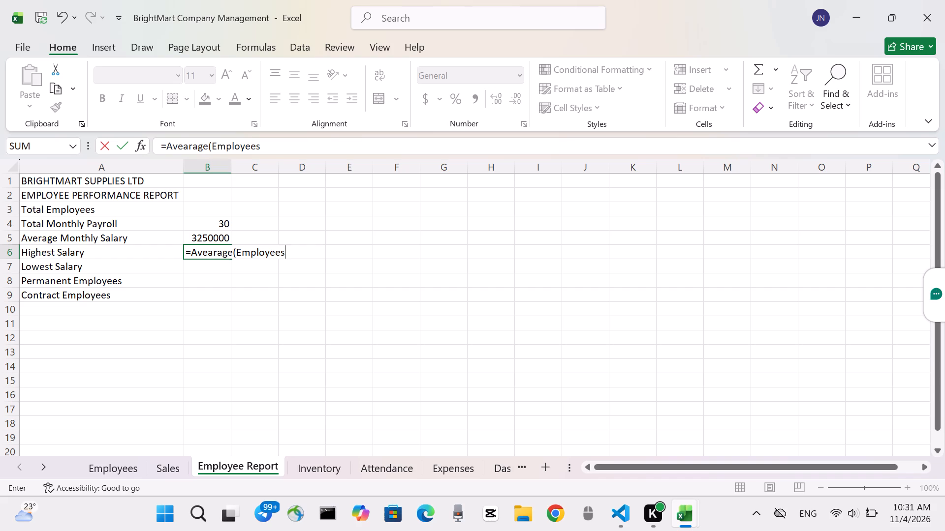
key(shift+exclam)
text(F2)
key(shift+colon)
text(F31)
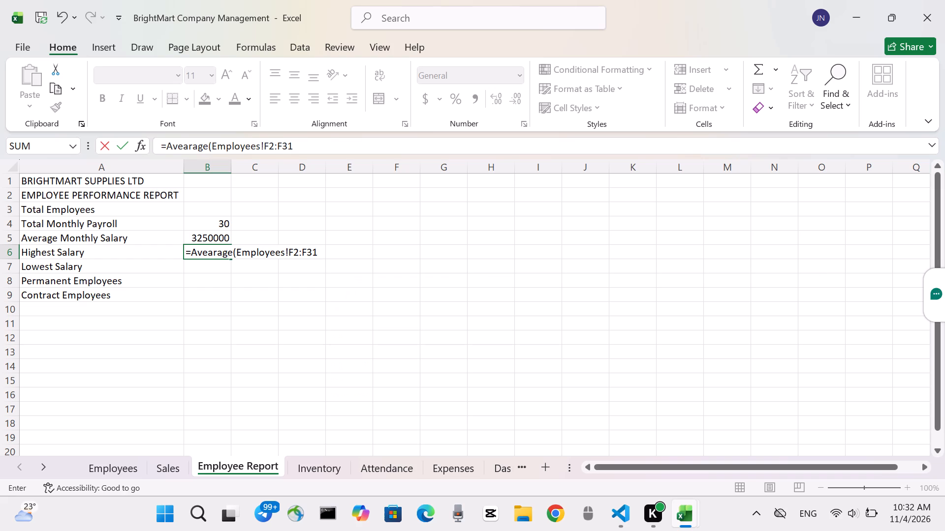
key(shift+parenright)
key(Return)
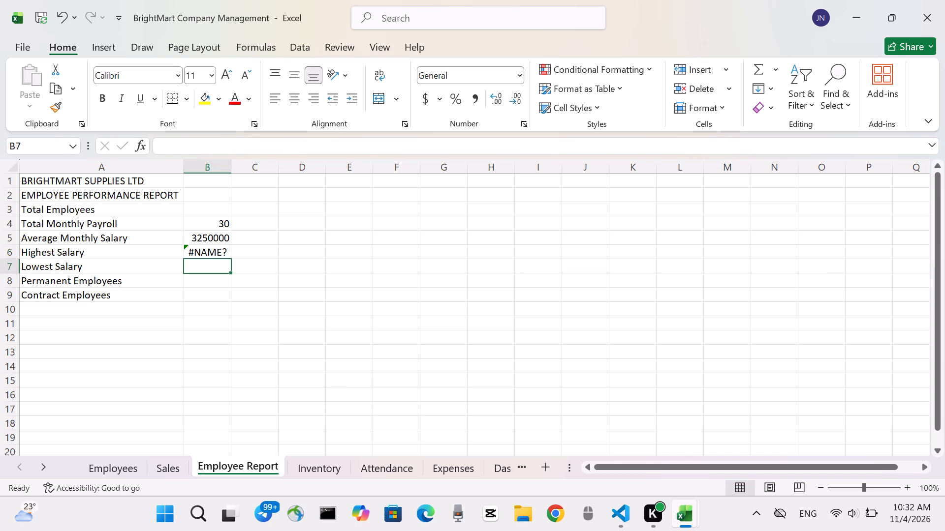
Correct the misspelled function name in cell B6 to make the formula =Average(Employees!F2:F31).
click(221, 253)
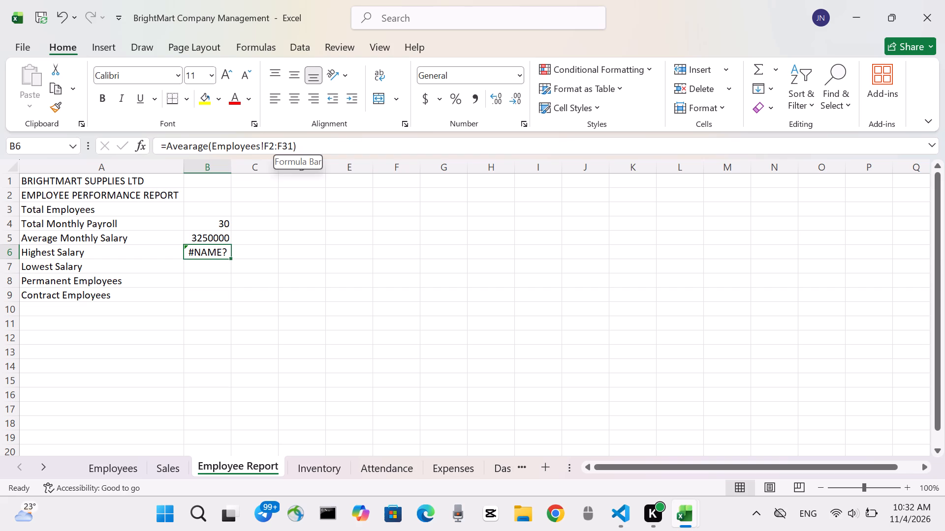
click(189, 146)
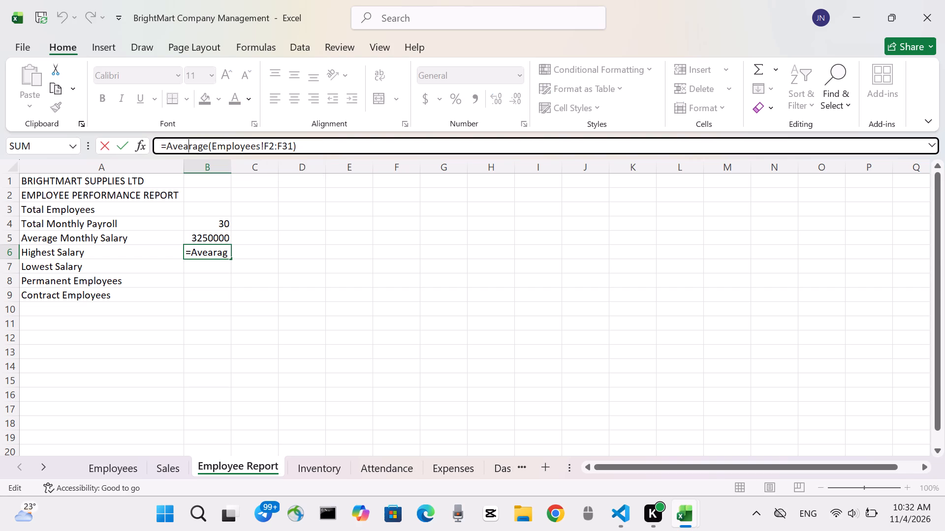
key(BackSpace)
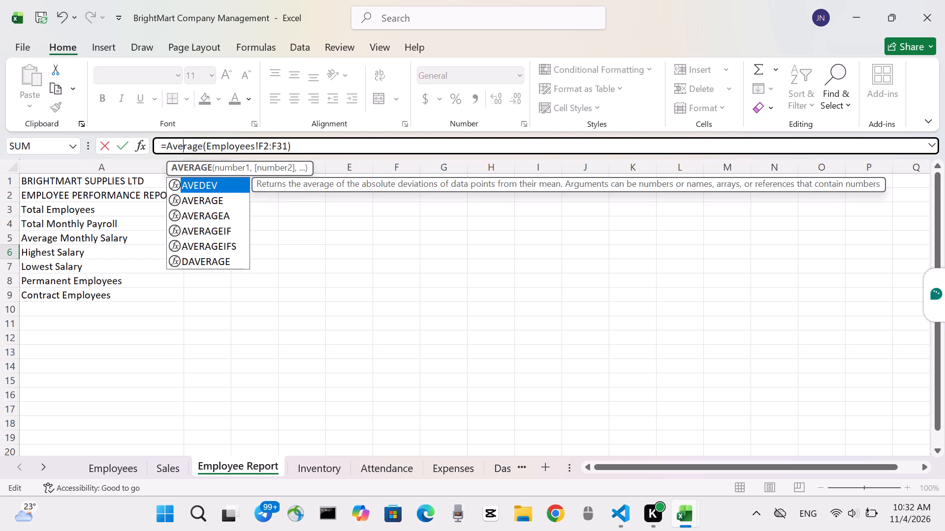
key(Return)
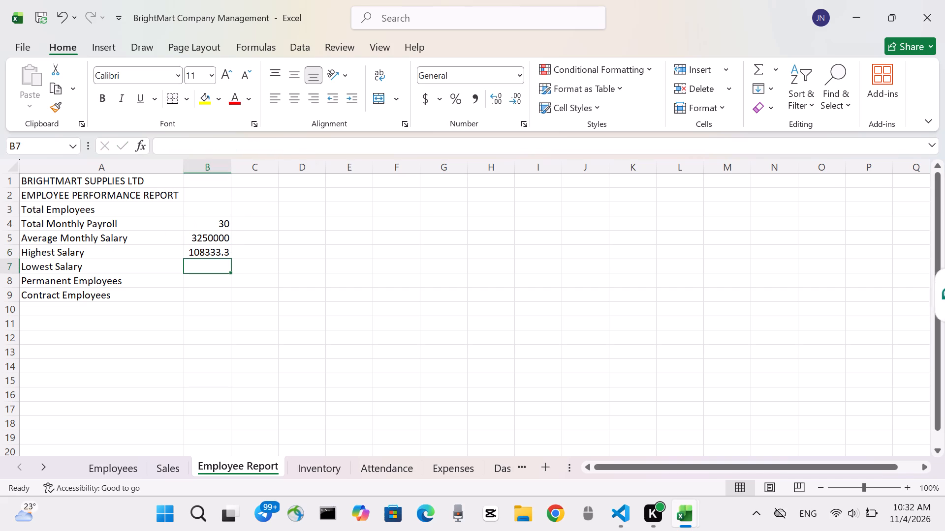
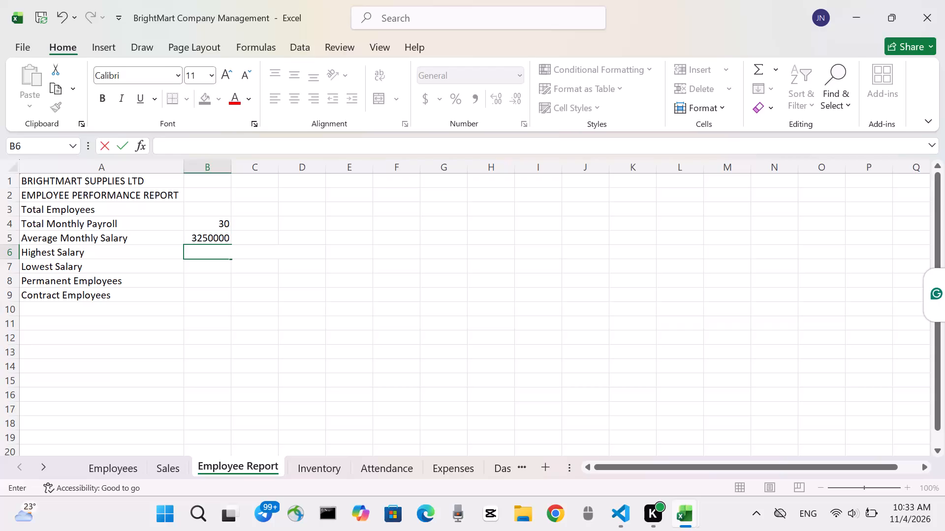
Clear the formulas from cells B5 and B4 of the Employee Report sheet.
click(223, 239)
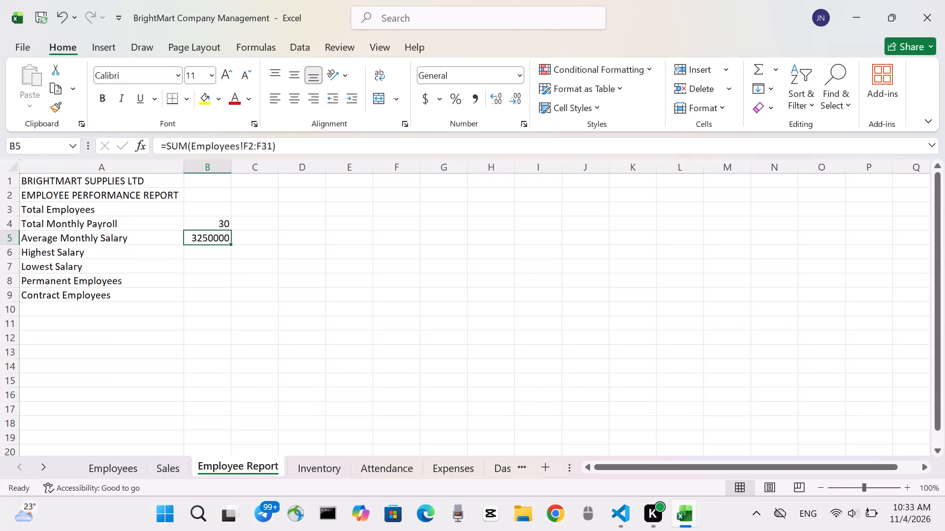
key(BackSpace)
click(232, 224)
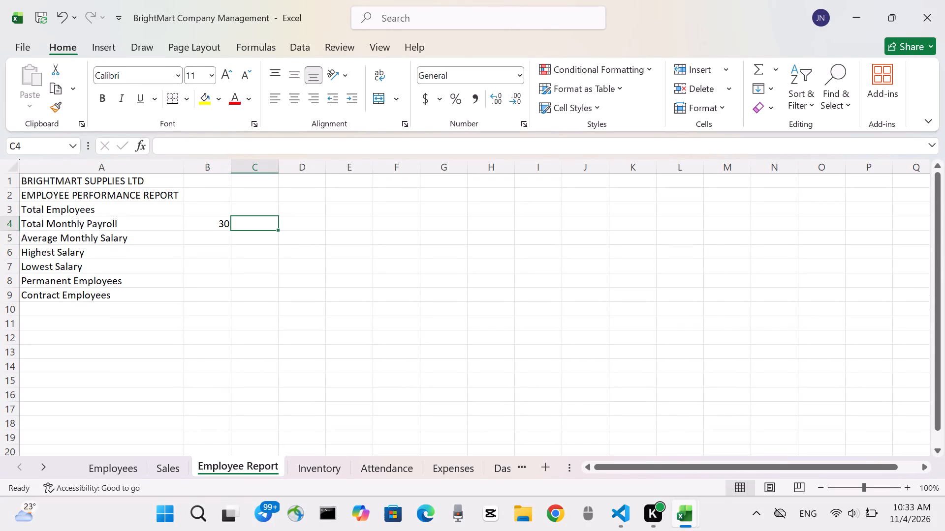
key(Left)
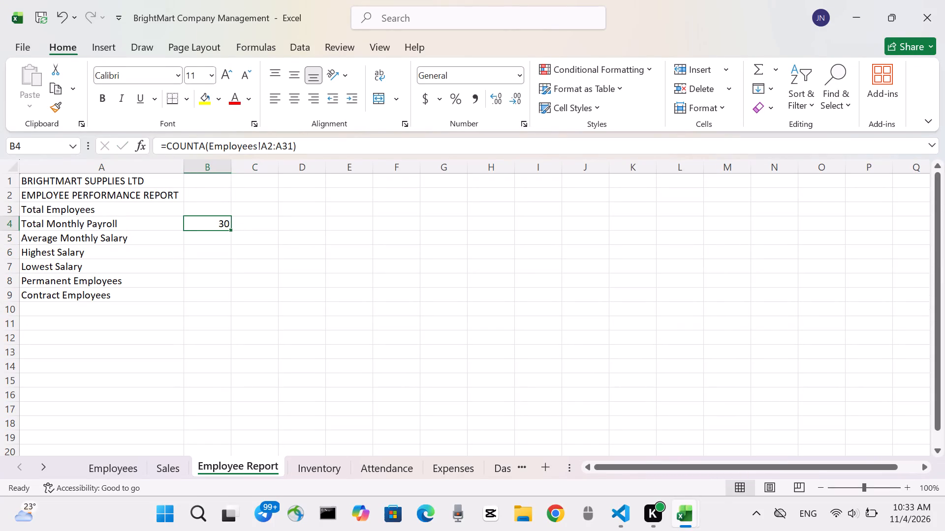
key(Return)
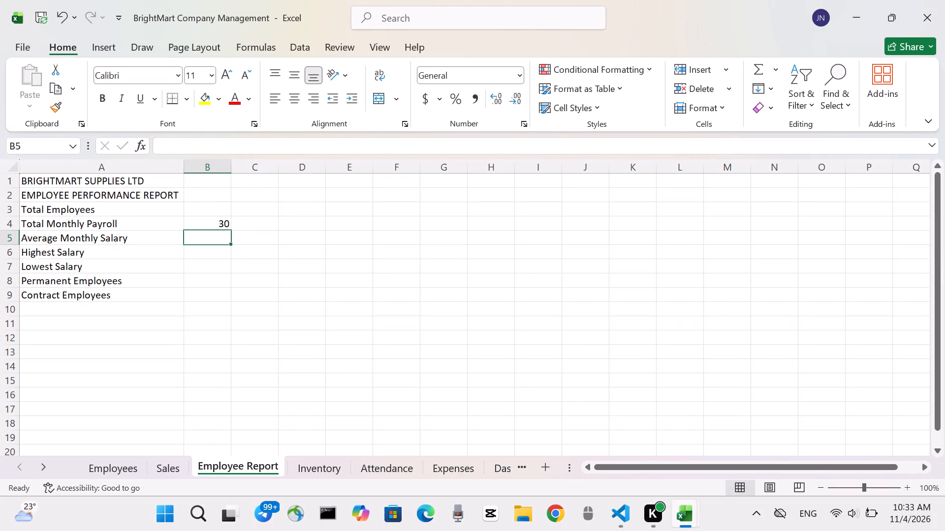
key(Up)
key(BackSpace)
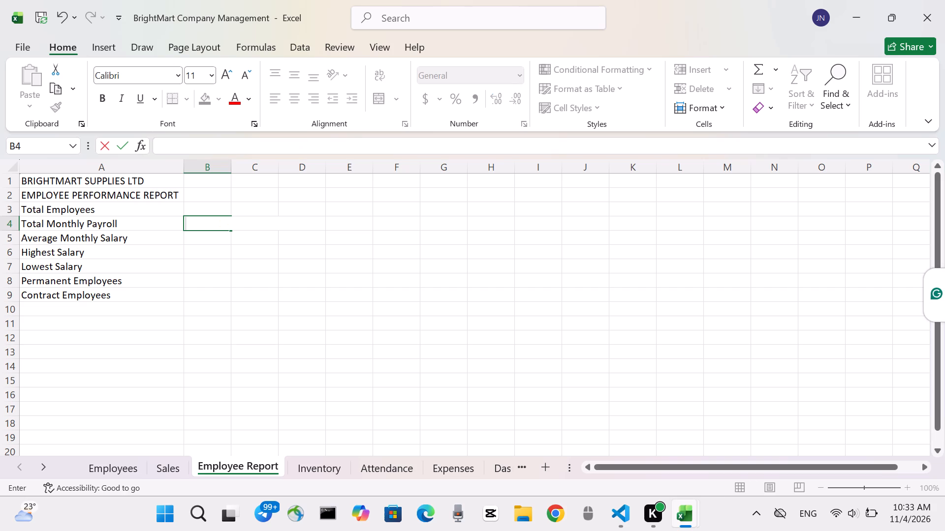
scroll(128, 235, up, 1)
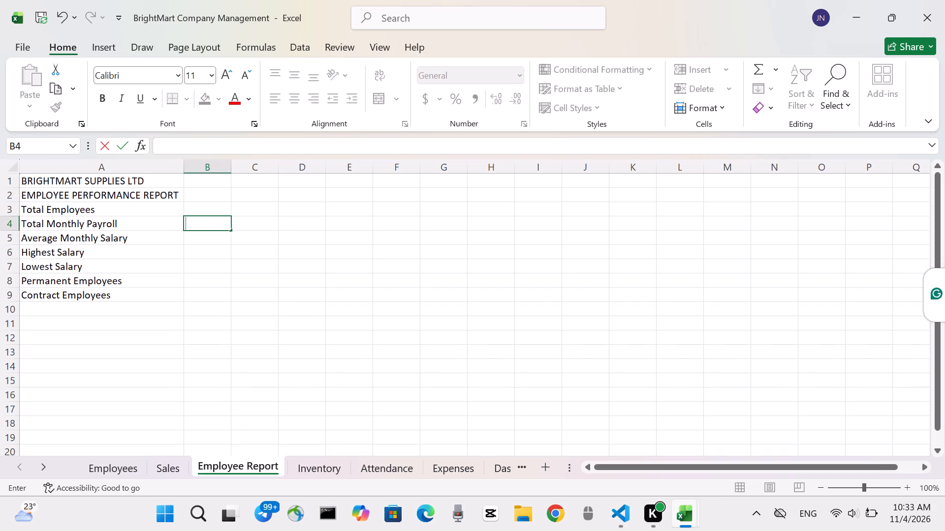
click(128, 235)
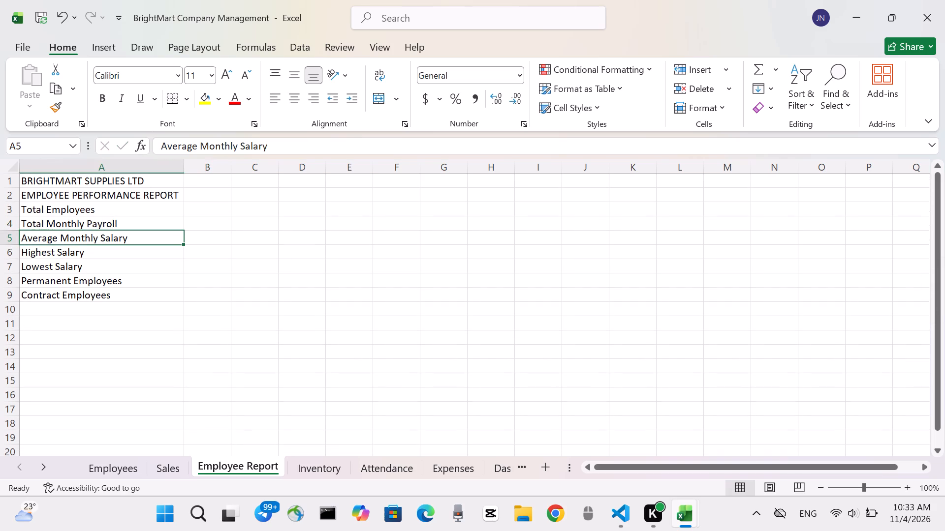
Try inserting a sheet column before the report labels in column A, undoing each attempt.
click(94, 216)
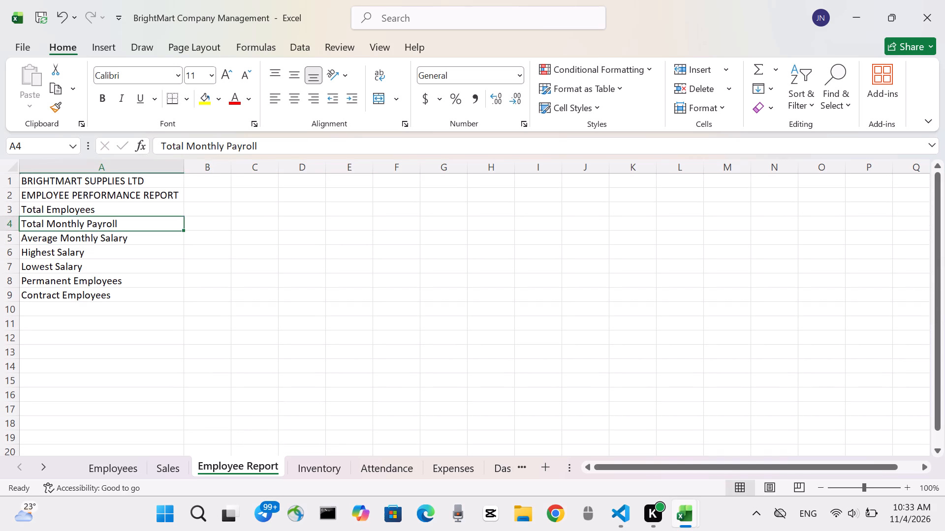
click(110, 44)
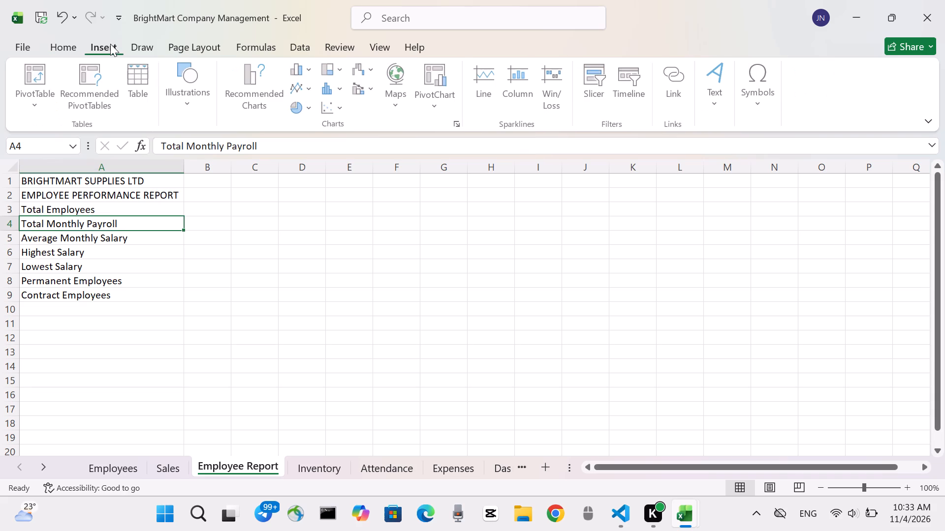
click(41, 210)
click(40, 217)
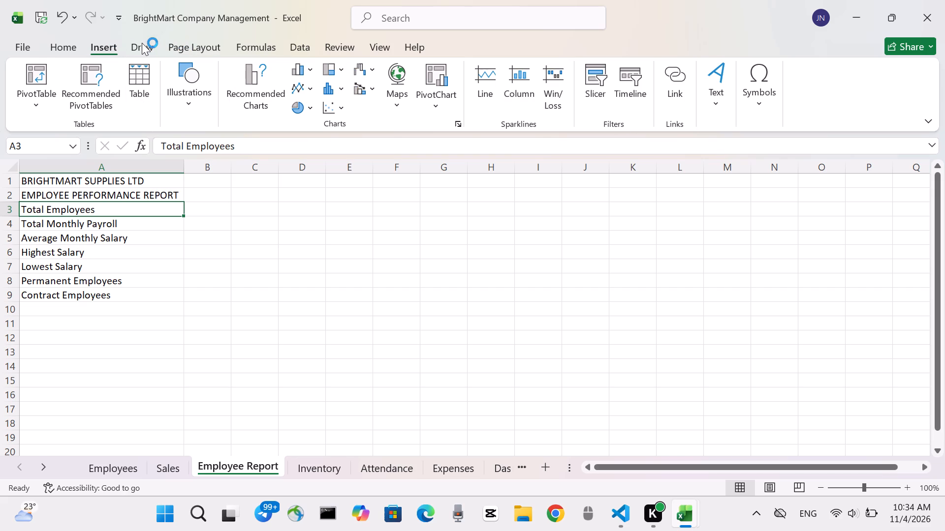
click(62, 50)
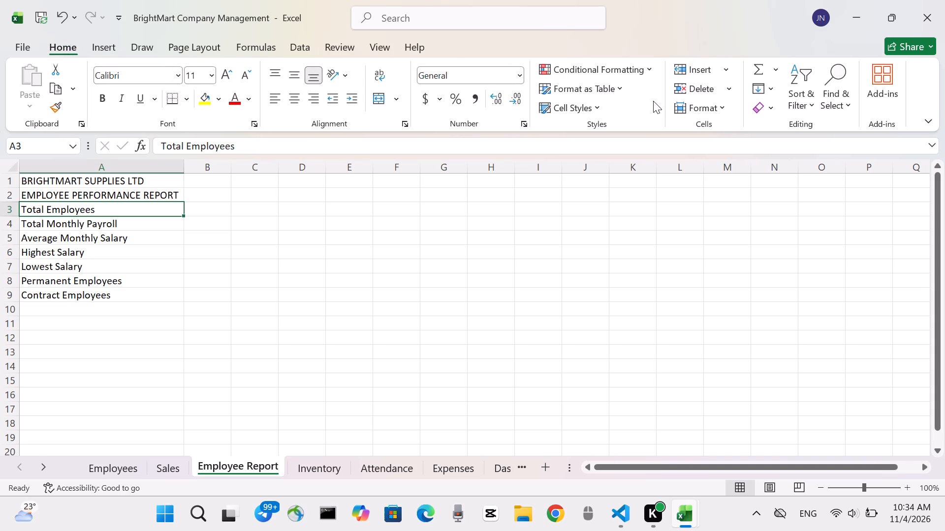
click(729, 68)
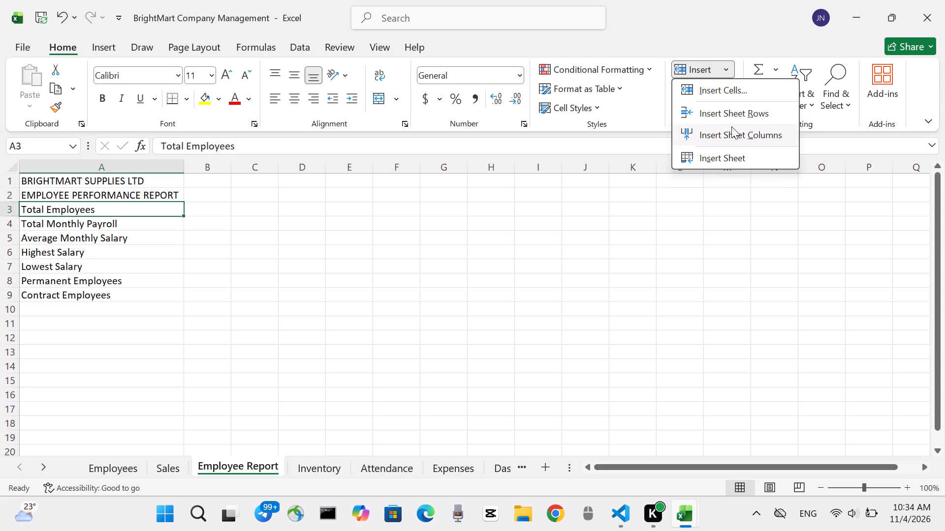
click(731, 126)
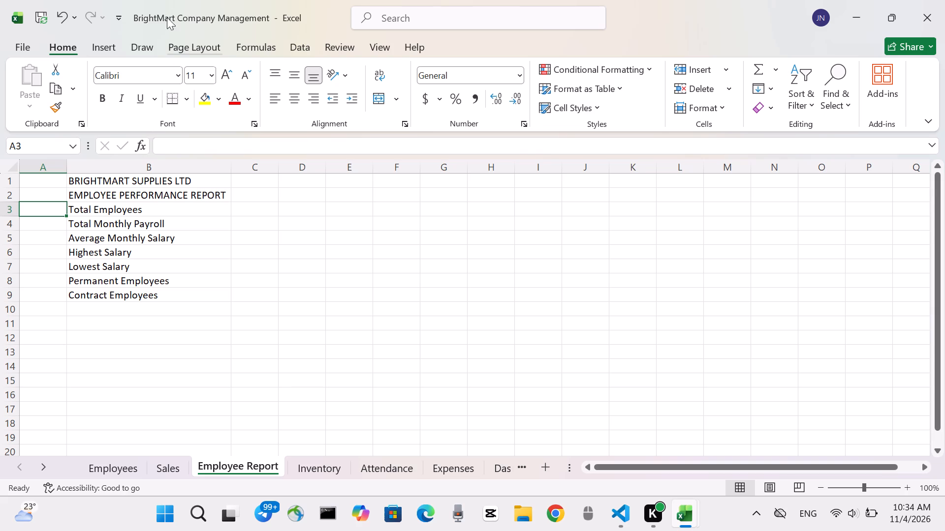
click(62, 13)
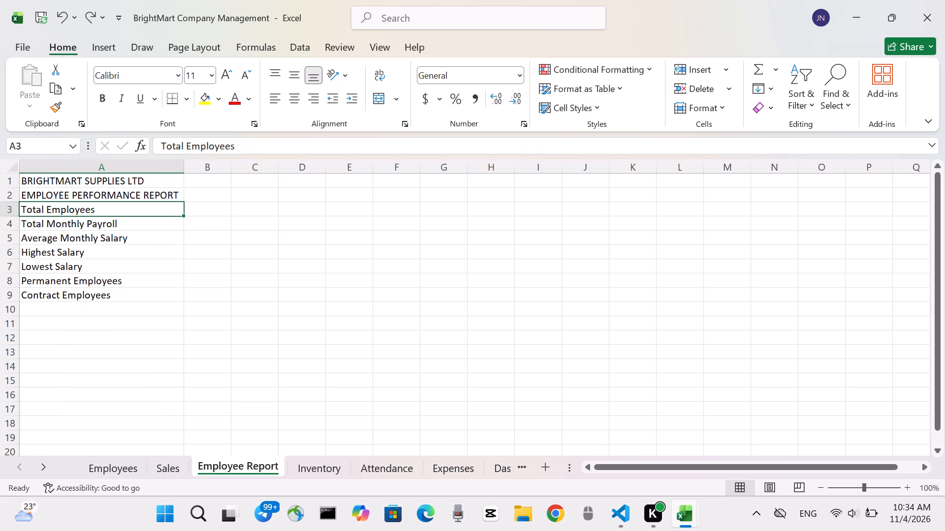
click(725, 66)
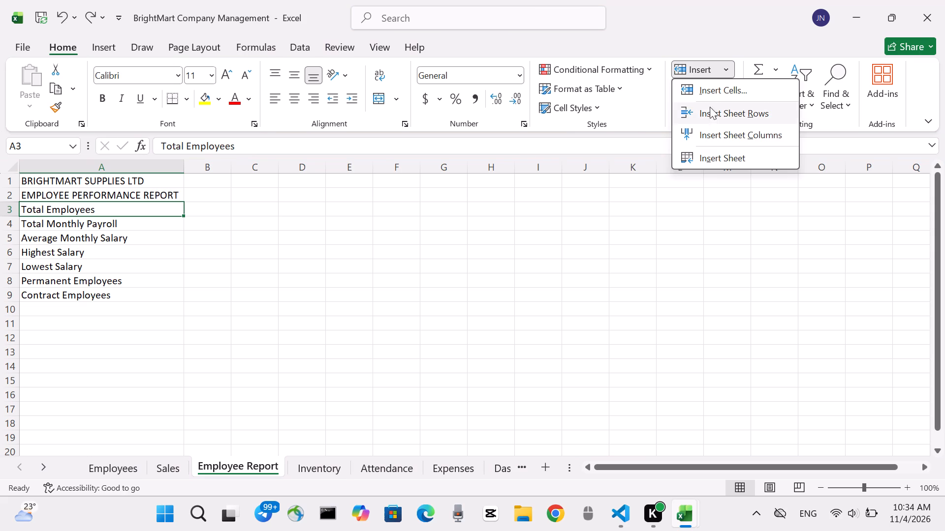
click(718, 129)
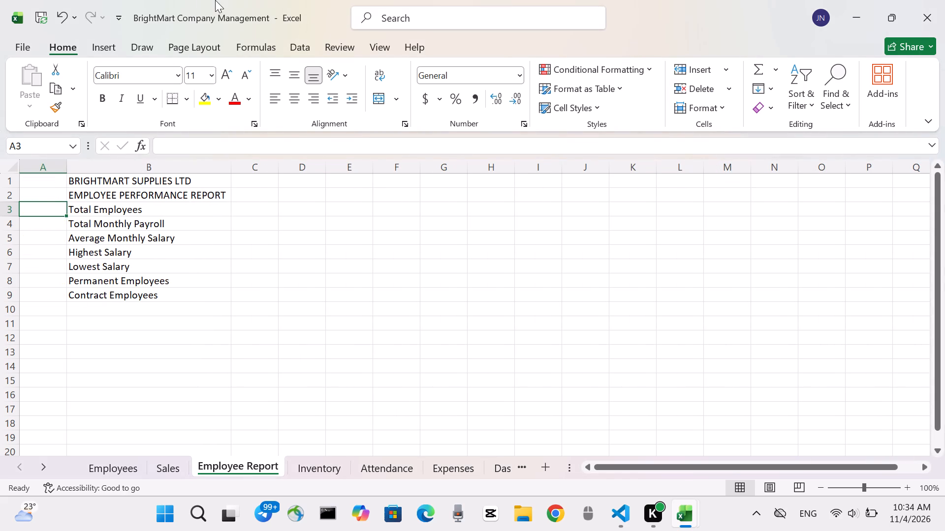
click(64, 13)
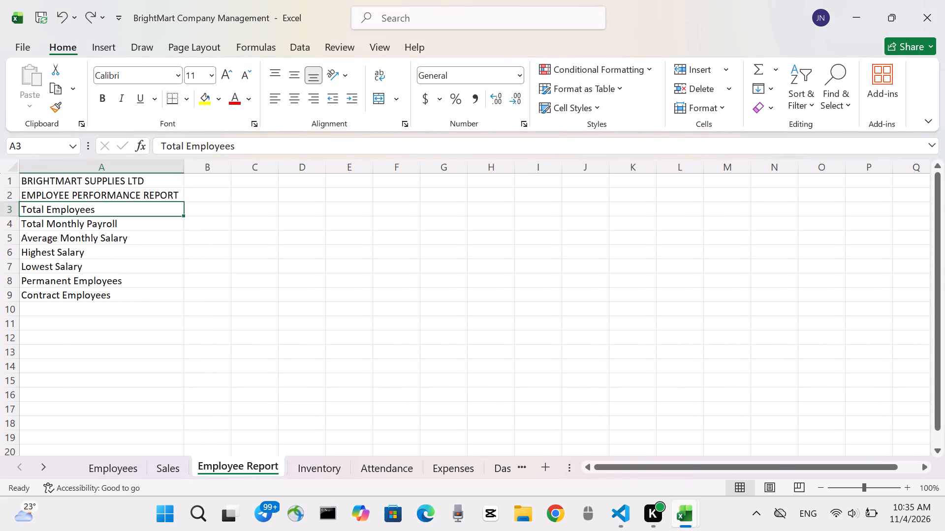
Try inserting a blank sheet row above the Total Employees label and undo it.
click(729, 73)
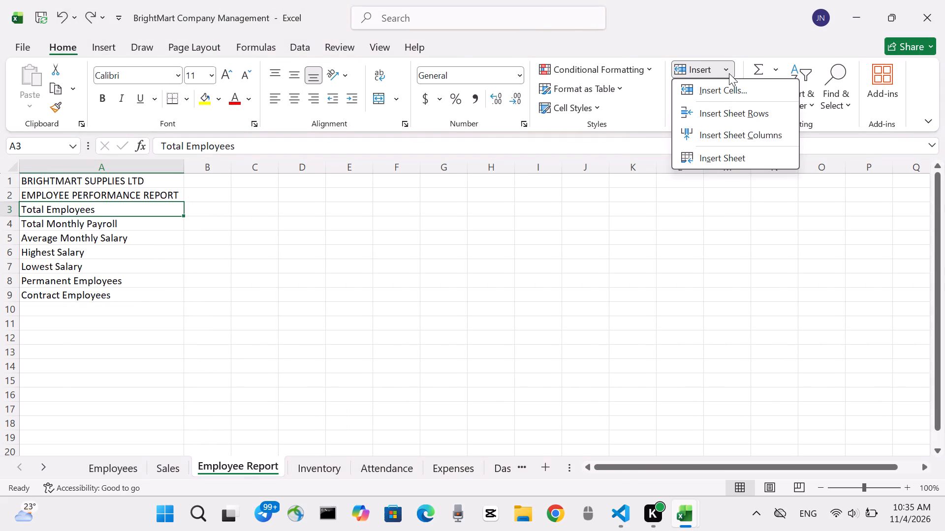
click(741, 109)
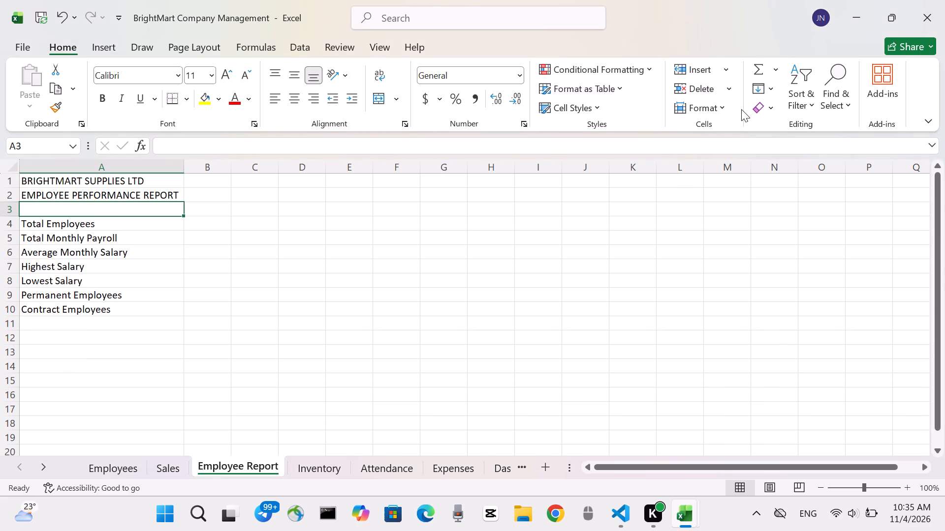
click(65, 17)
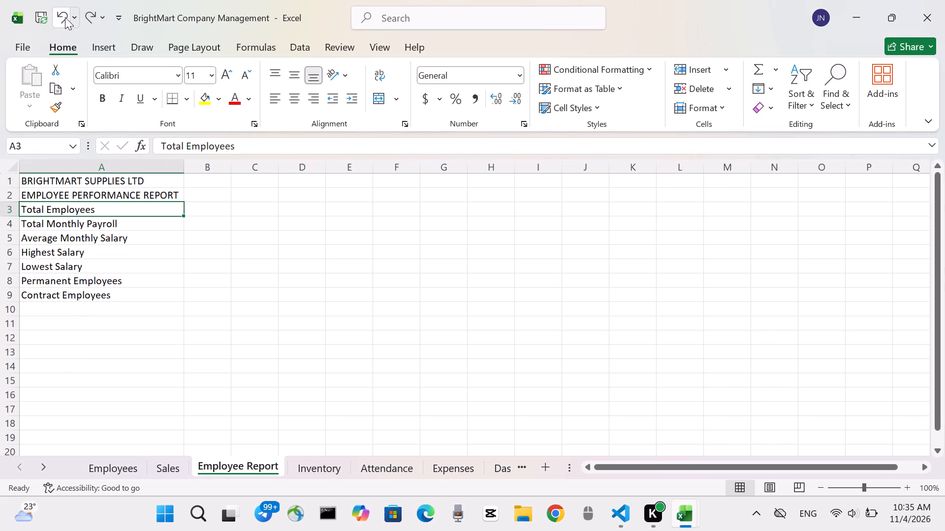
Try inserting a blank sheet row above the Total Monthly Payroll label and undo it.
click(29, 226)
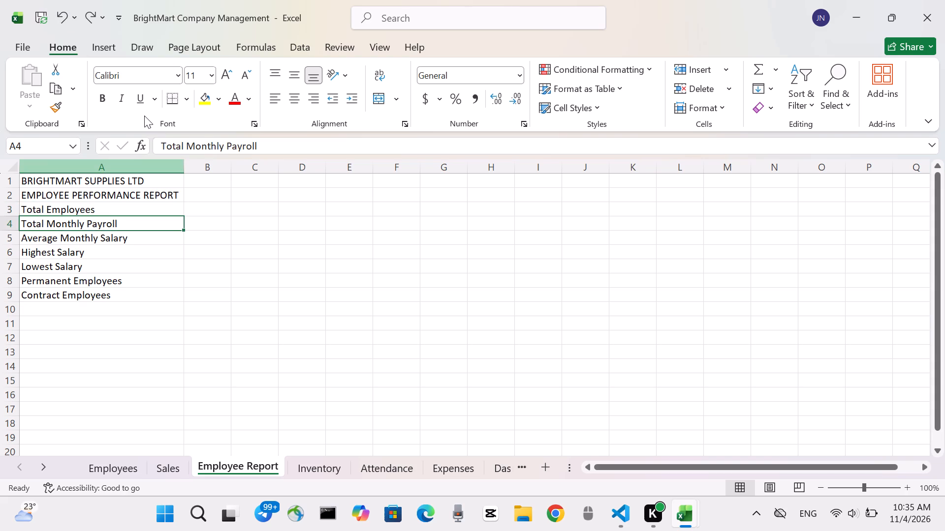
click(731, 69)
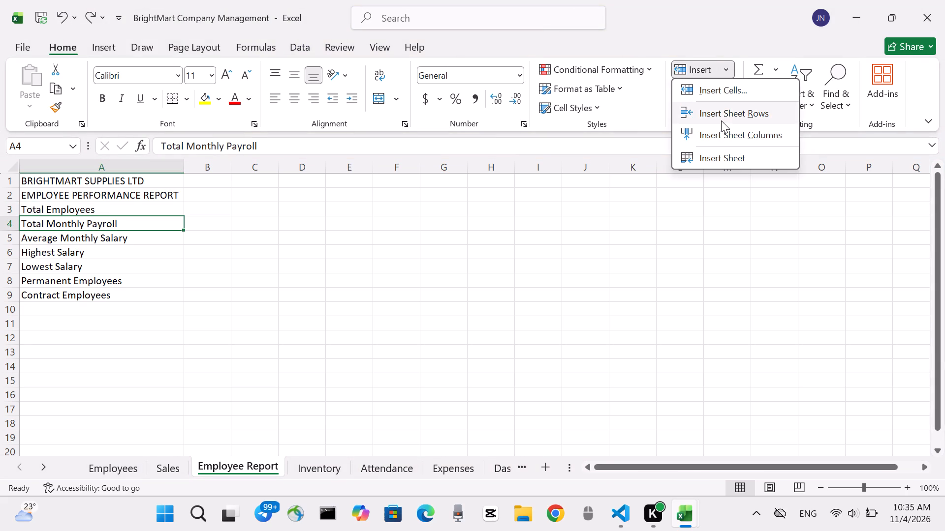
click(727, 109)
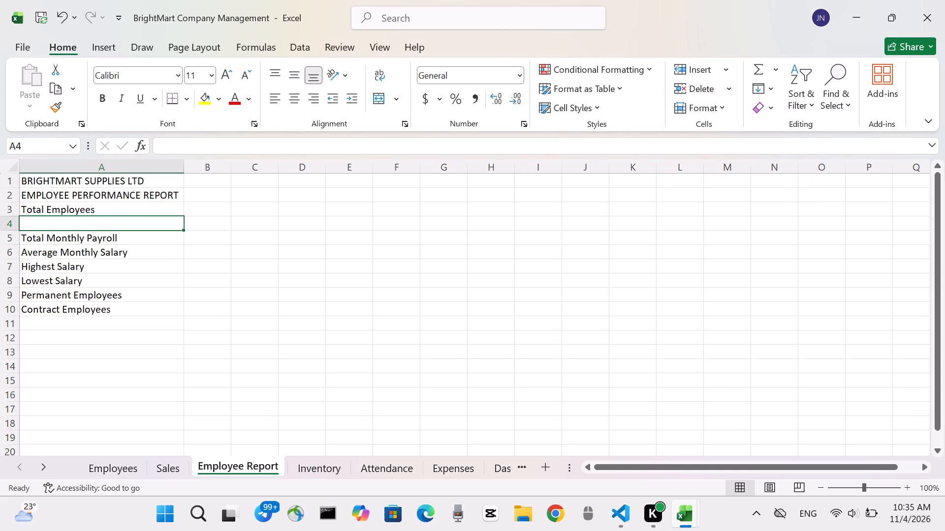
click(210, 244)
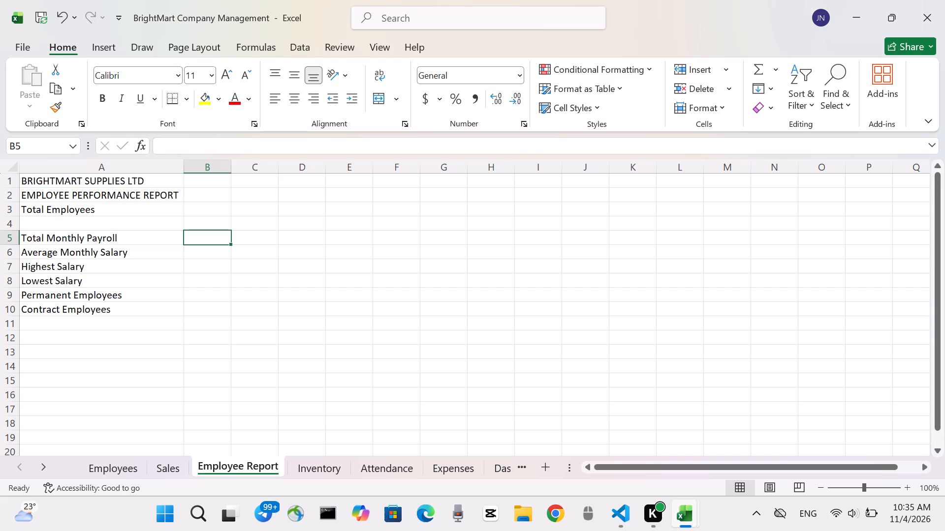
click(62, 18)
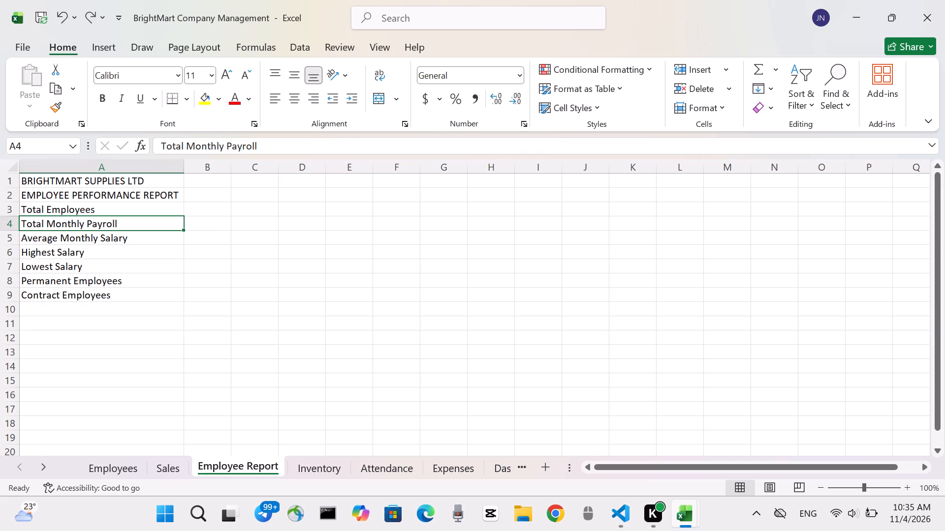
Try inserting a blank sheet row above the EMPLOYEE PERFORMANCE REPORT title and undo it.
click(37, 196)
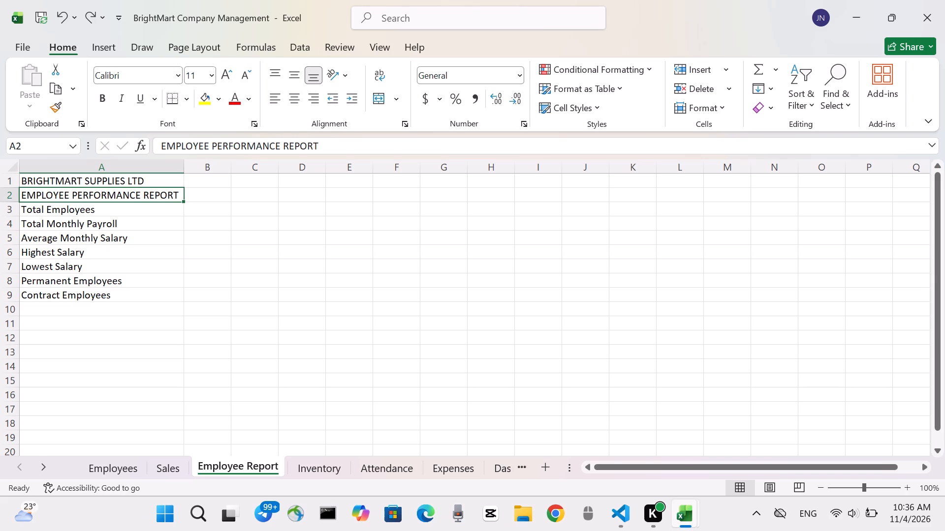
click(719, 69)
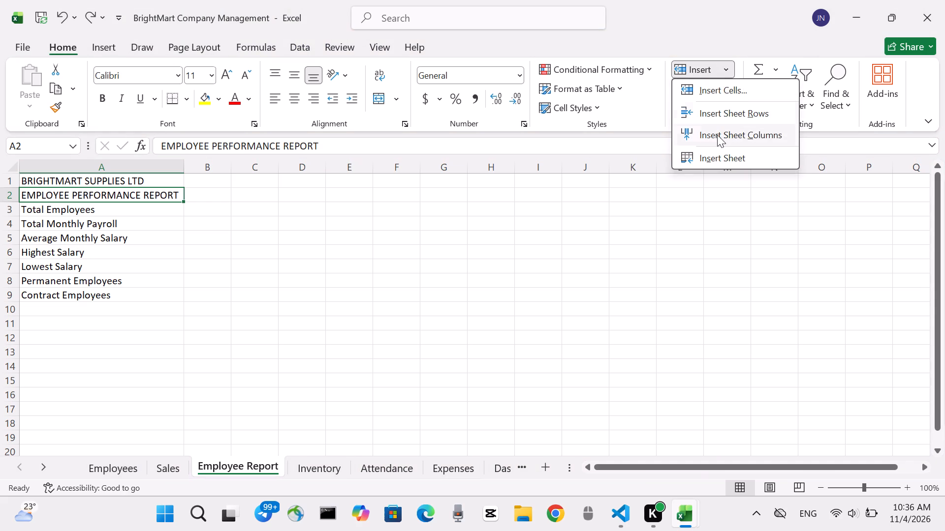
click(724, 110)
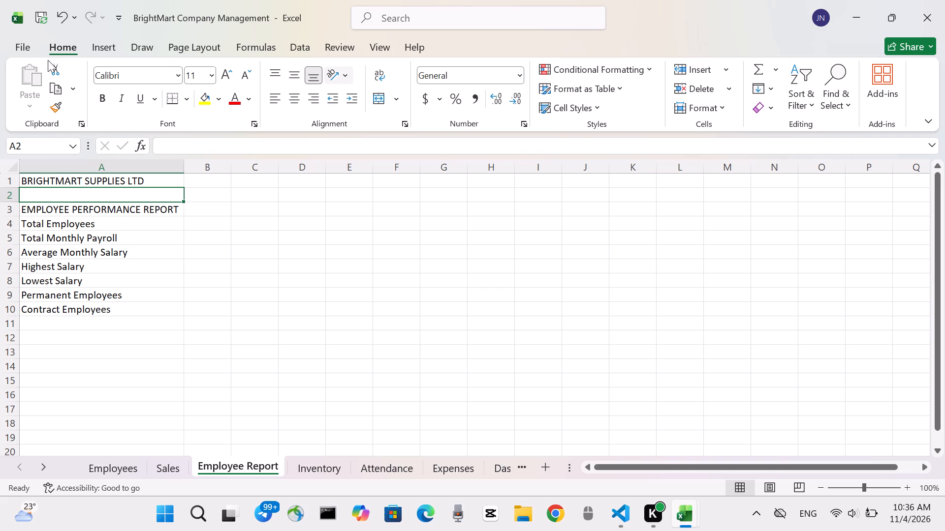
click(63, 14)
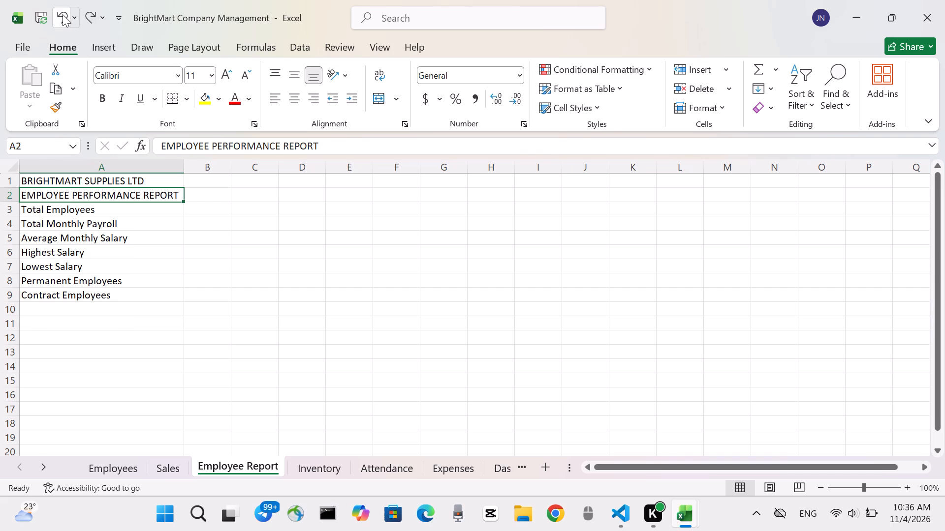
Insert a blank sheet row above Total Employees, directly below the EMPLOYEE PERFORMANCE REPORT title.
click(74, 208)
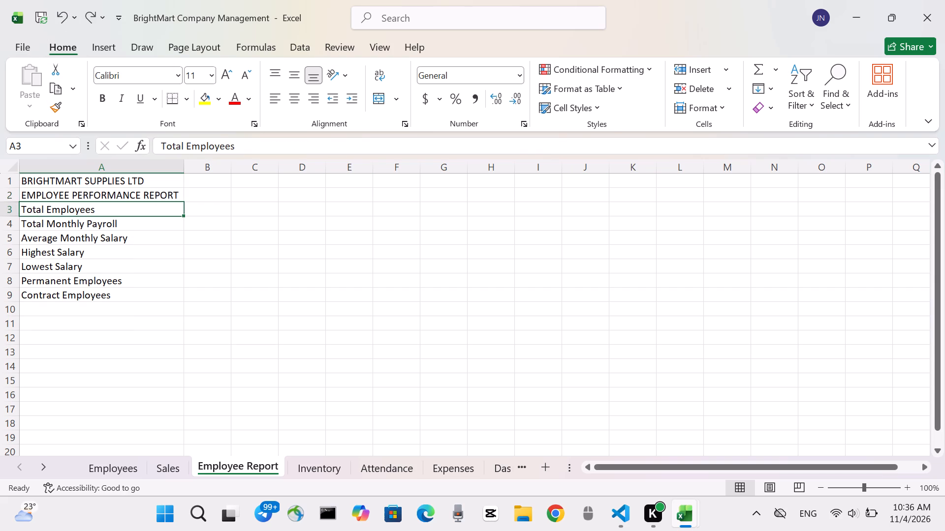
click(726, 72)
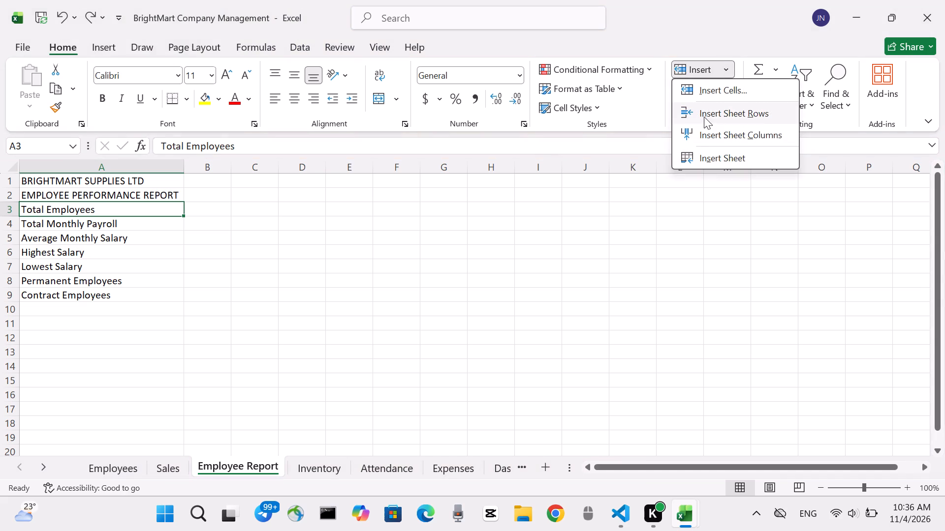
click(708, 109)
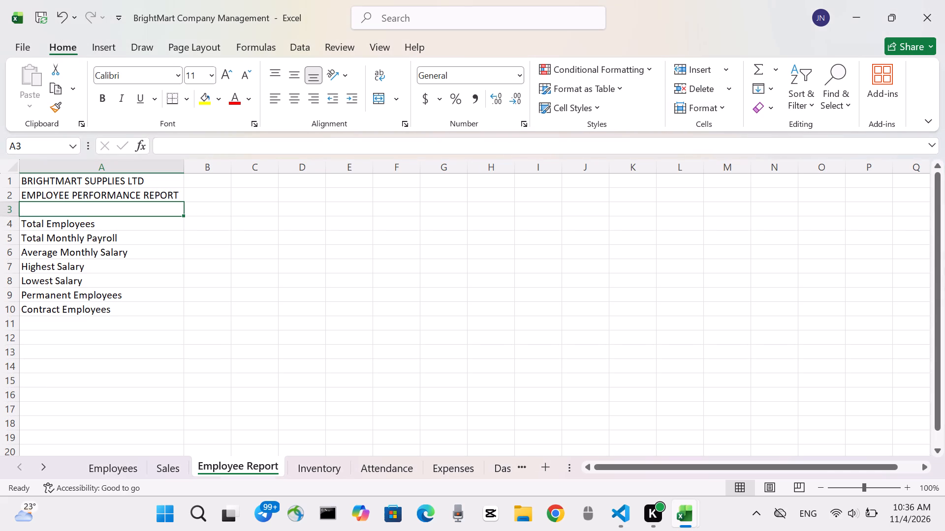
Enter =COUNTA(Employees!A2:A31) in the cell beside the Total Employees label.
click(206, 229)
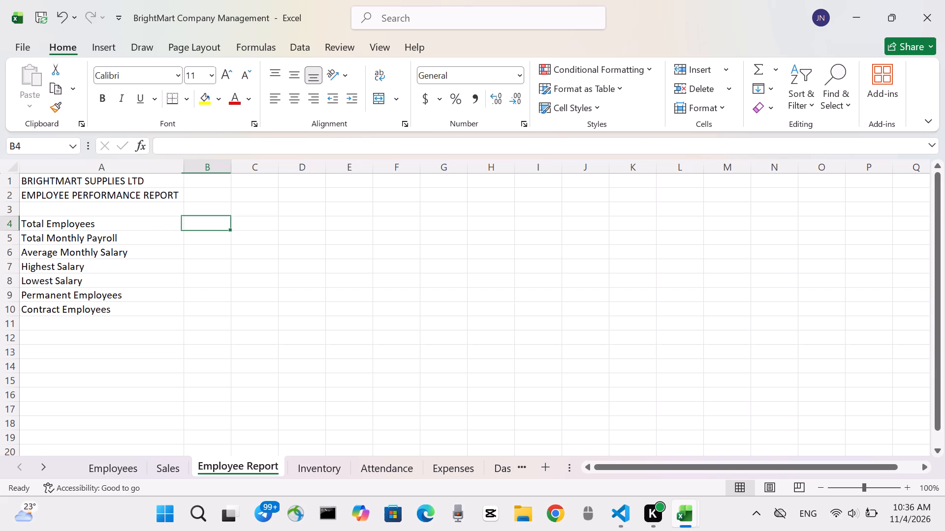
key(minus)
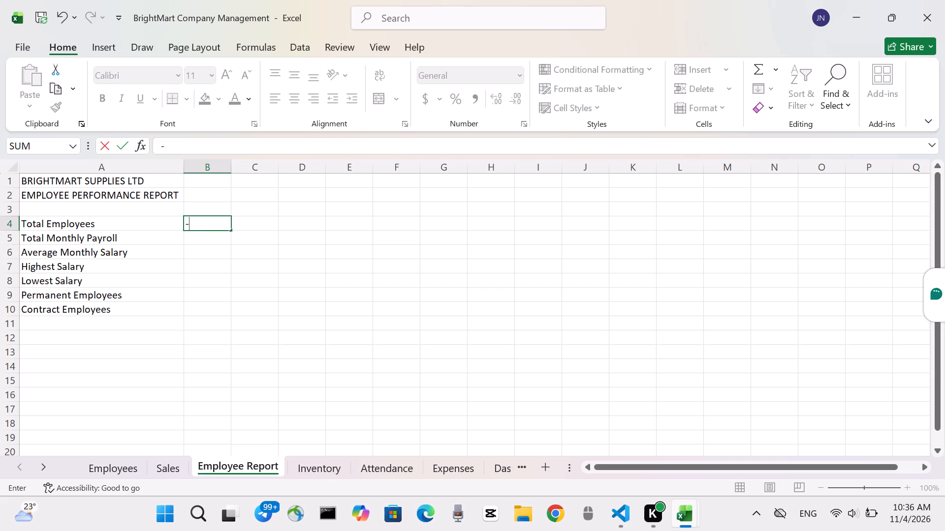
key(BackSpace)
key(equal)
text(COUNTA)
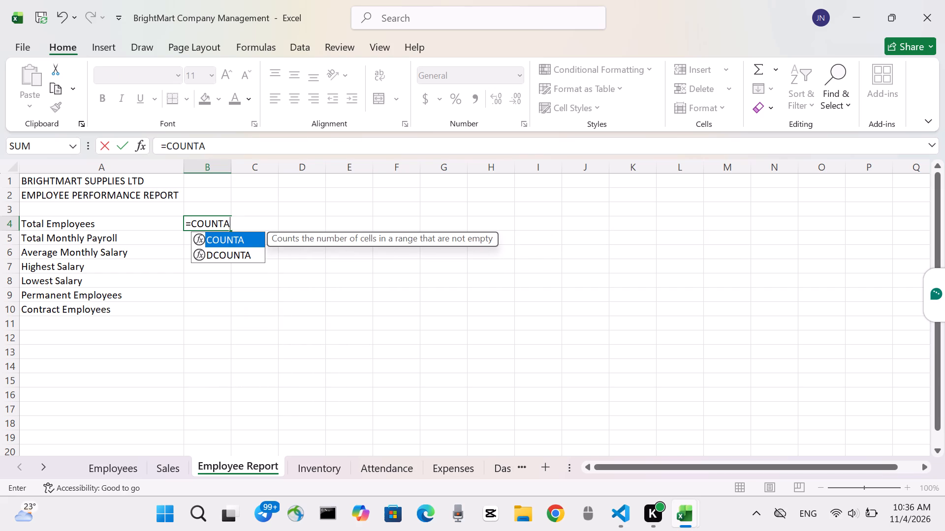
key(shift+parenleft)
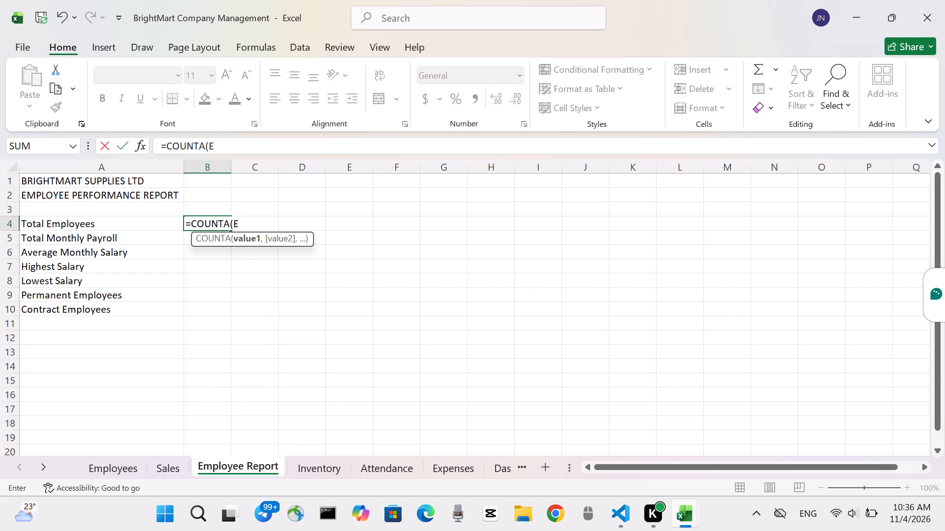
text(mployees)
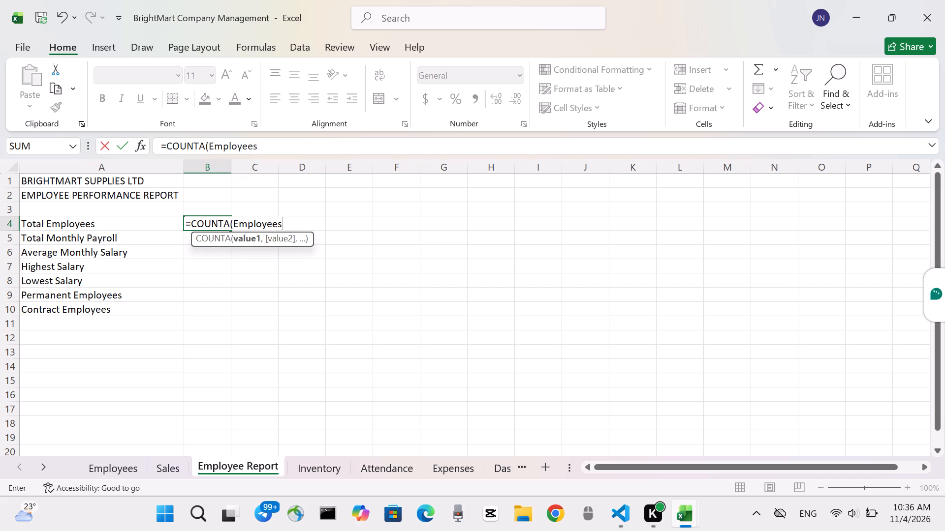
key(shift+exclam)
text(A2)
key(shift+colon)
text(A31)
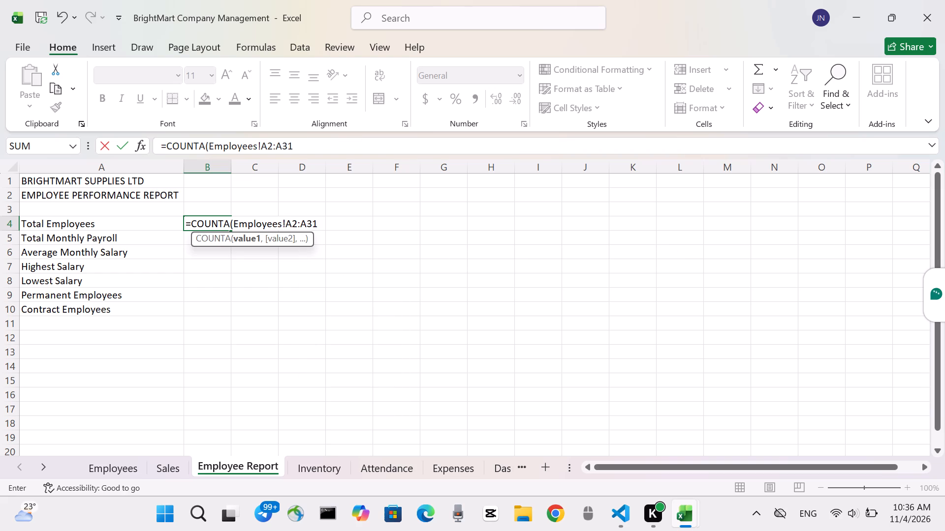
key(shift+parenright)
key(Return)
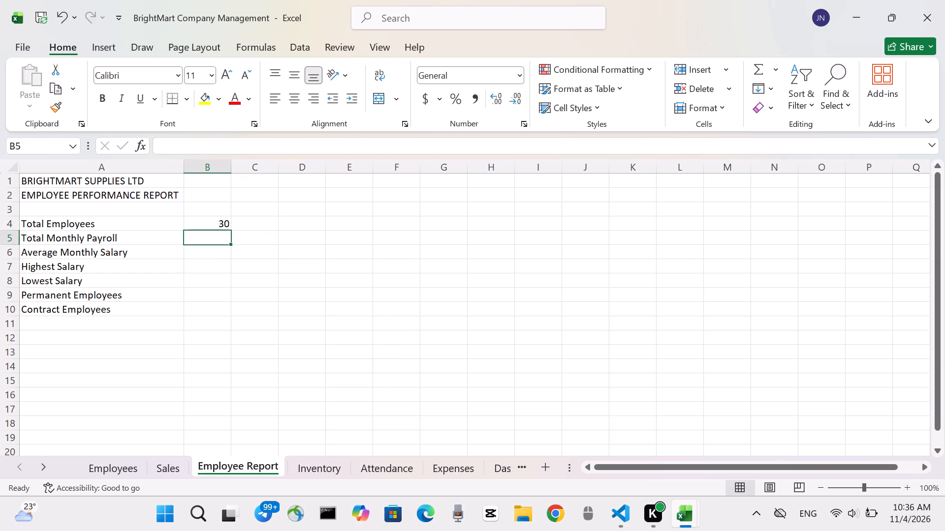
Enter =SUM(Employees!F2:F31) in the cell beside the Total Monthly Payroll label.
key(equal)
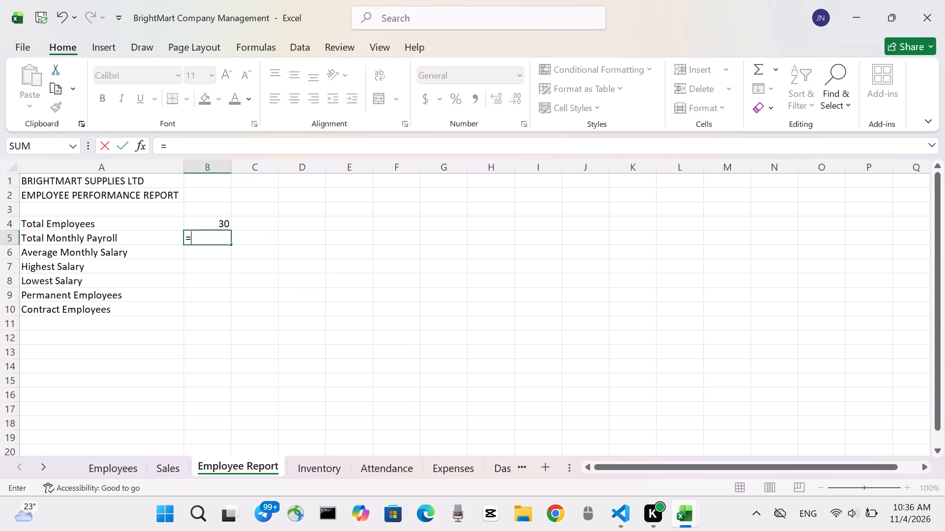
text(SUM)
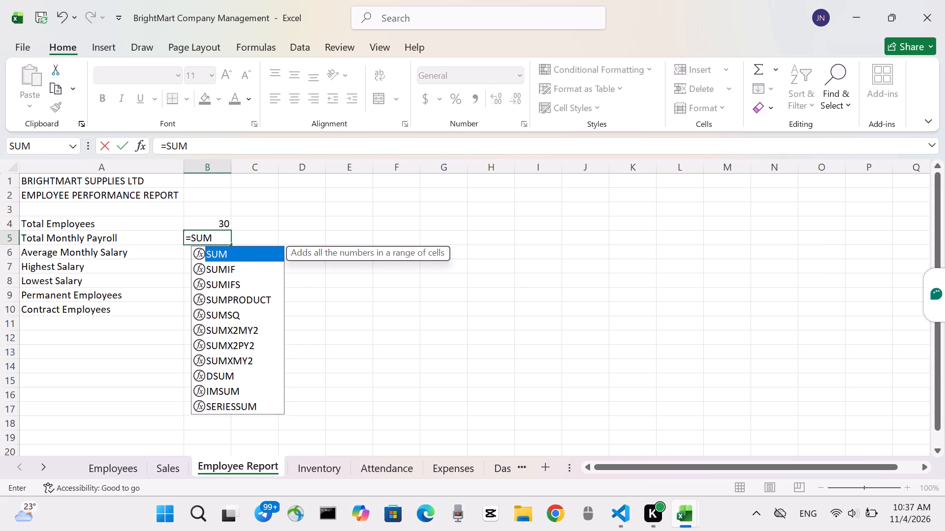
key(shift+parenleft)
key(e)
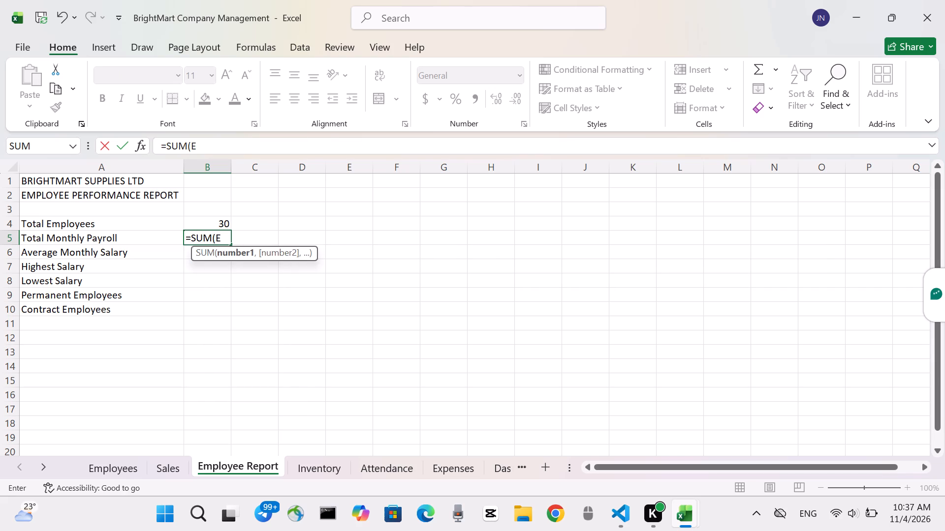
text(mployees)
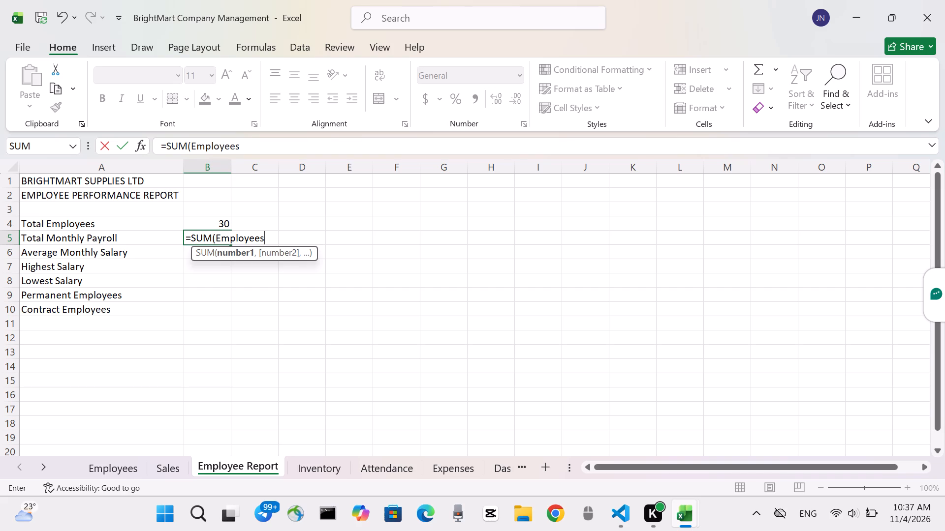
key(shift+exclam)
text(F2)
key(shift+colon)
text(F31)
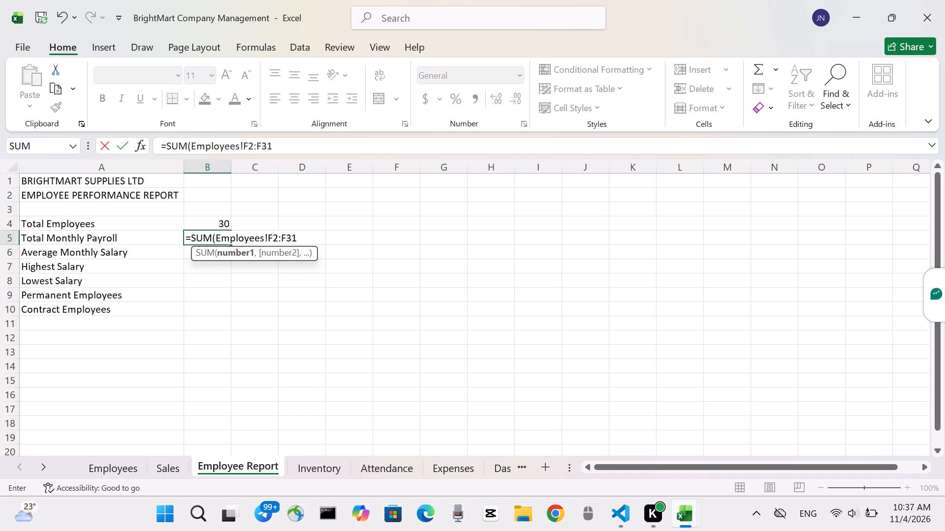
key(shift+parenright)
key(Return)
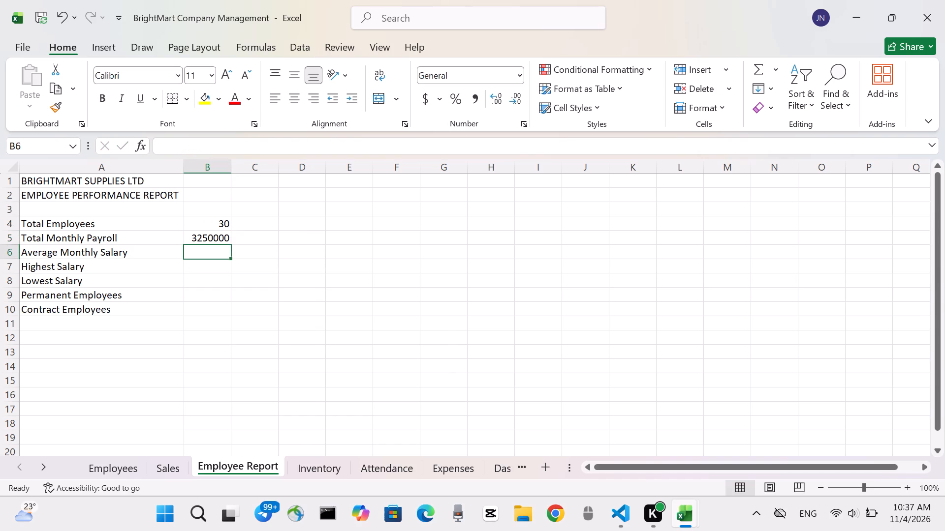
Enter =AVERAGE(Employees!F2:F31) in the cell beside the Average Monthly Salary label.
key(minus)
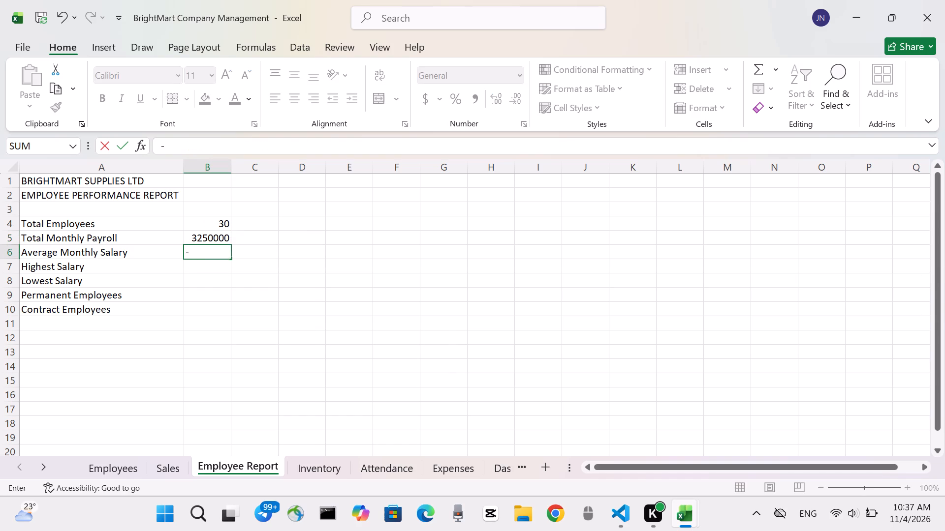
key(BackSpace)
key(equal)
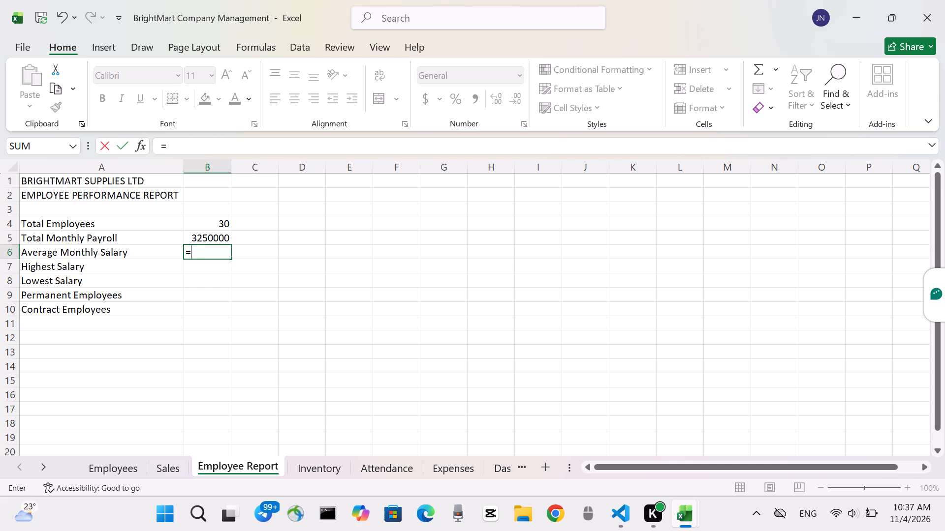
text(veara)
key(BackSpace)
key(BackSpace)
key(BackSpace)
key(BackSpace)
key(BackSpace)
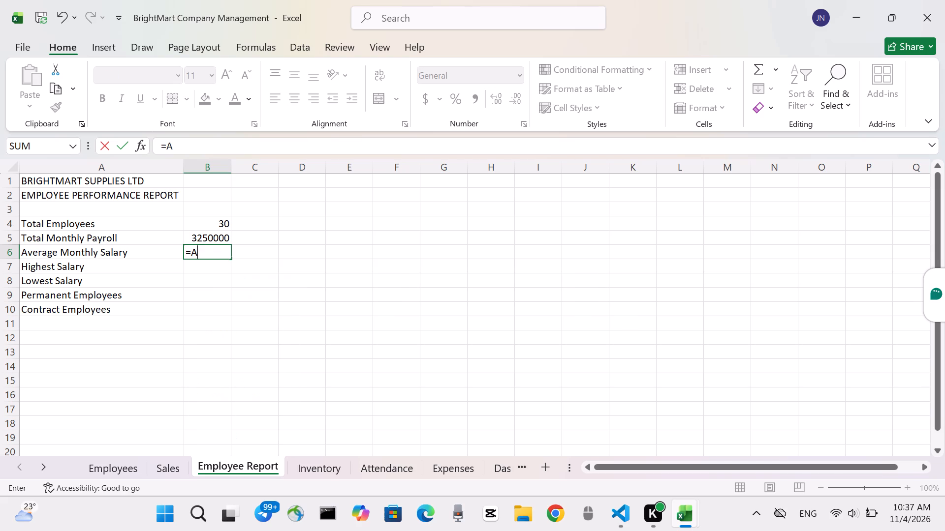
text(VERA)
text(GE)
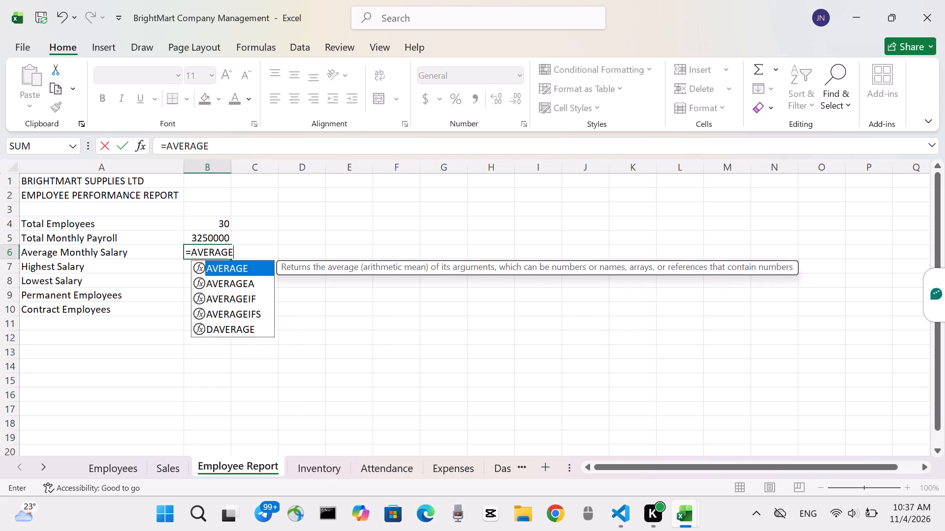
key(shift+parenleft)
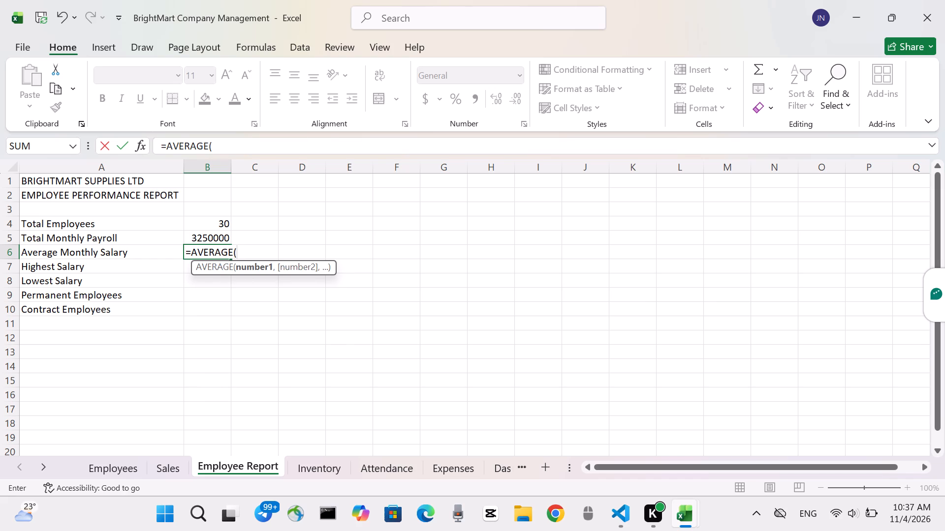
text(mployees)
key(shift+exclam)
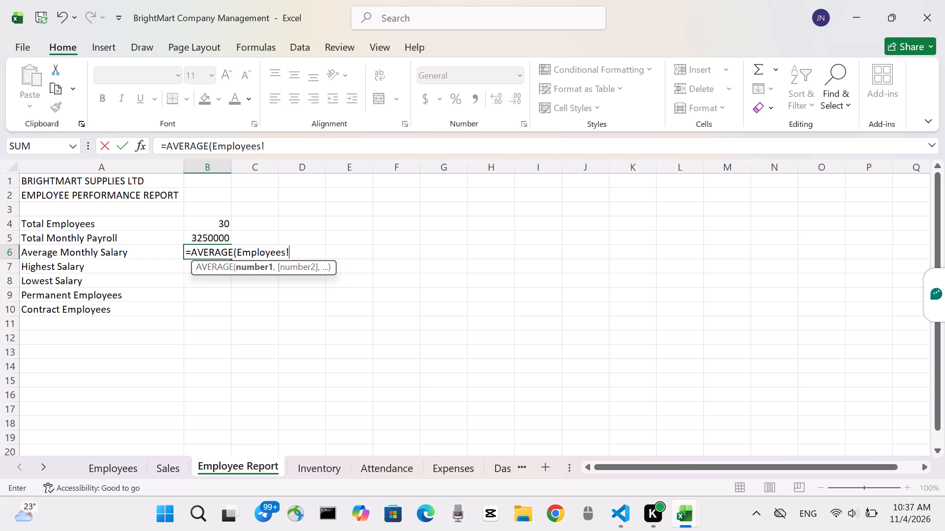
key(shift+colon)
text(F31)
key(shift+parenright)
key(Return)
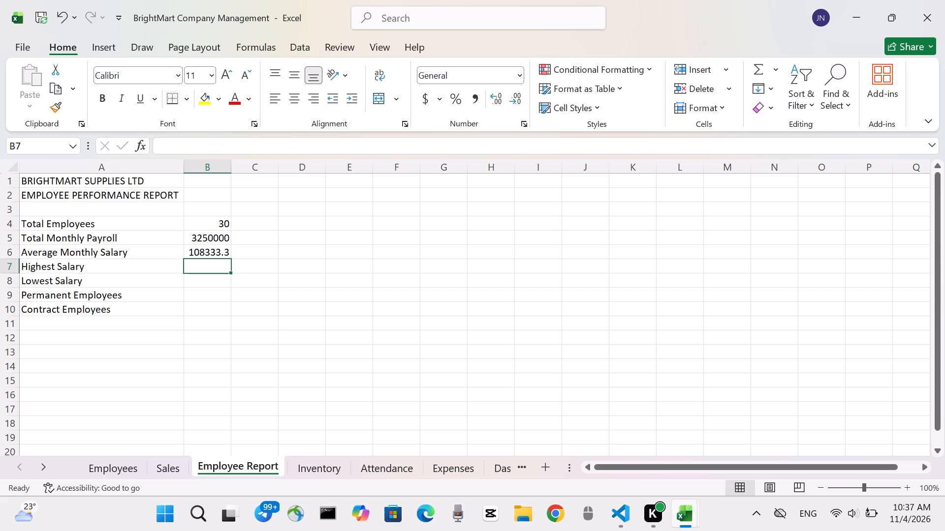
Enter =MAX(Employees!F1:F32) in the cell beside the Highest Salary label.
key(equal)
text(MA)
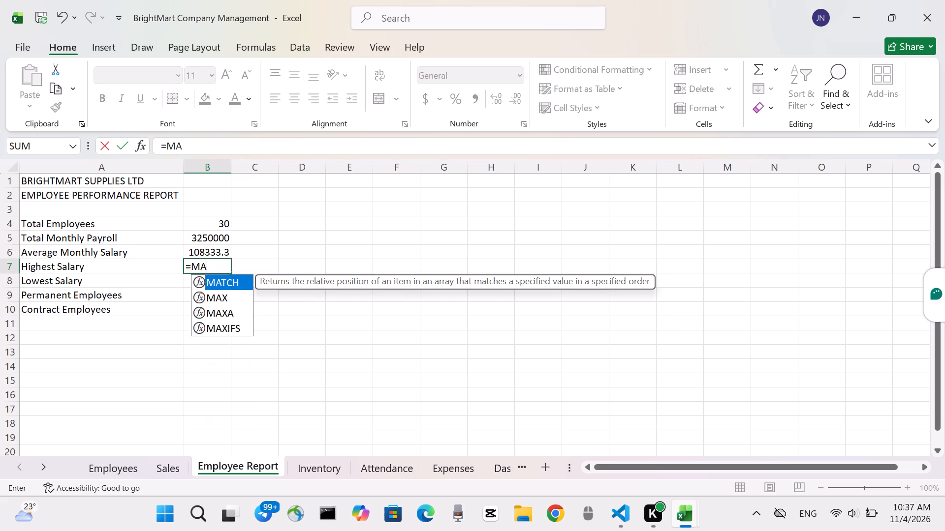
key(x)
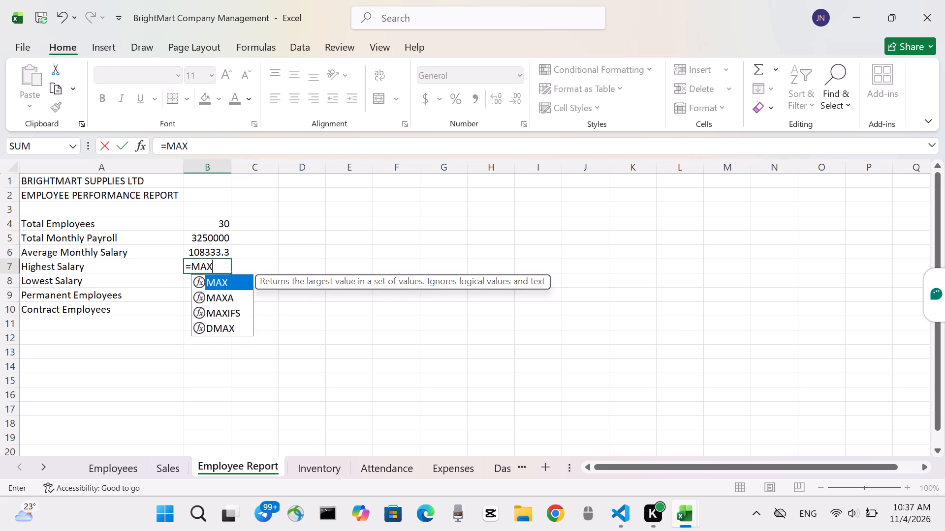
key(shift+parenleft)
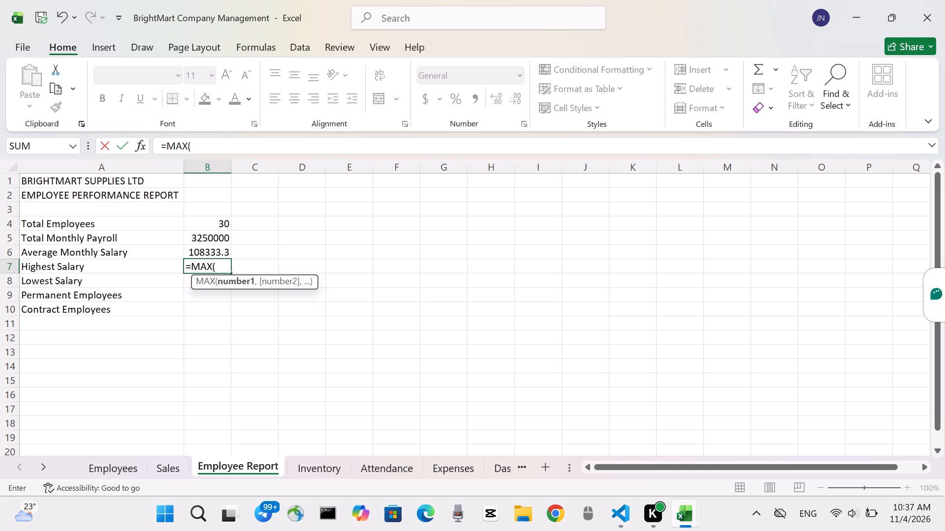
key(e)
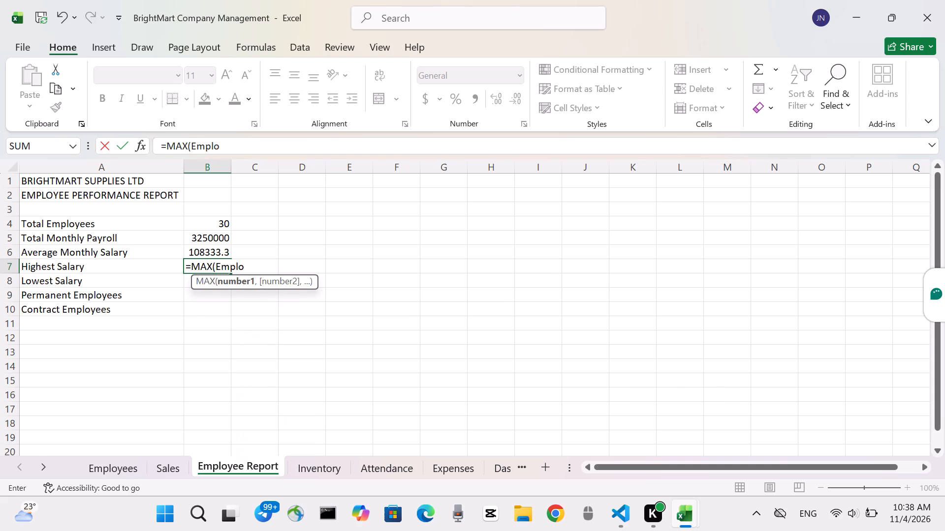
key(shift+exclam)
text(F1)
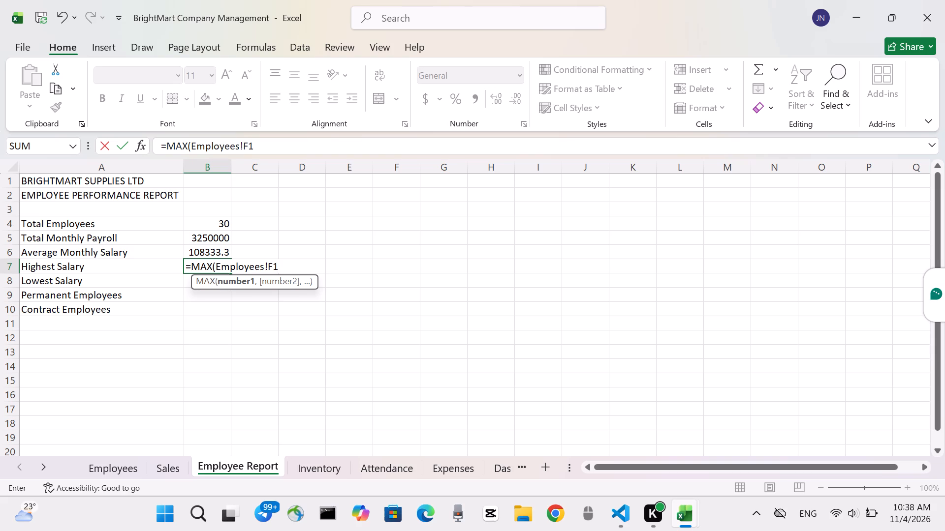
key(shift+colon)
text(F32)
key(shift+parenright)
key(Return)
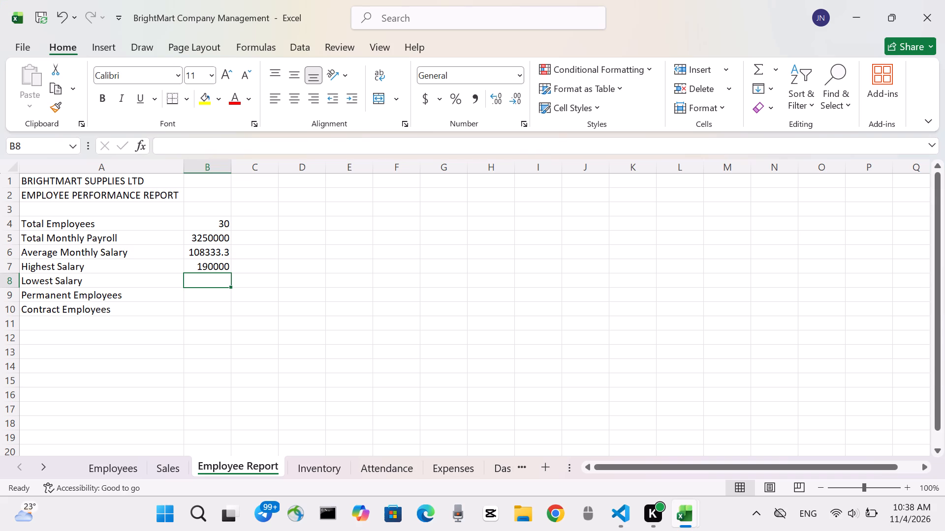
Enter =MIN(Employees!F2:F32) in the cell beside the Lowest Salary label.
key(equal)
text(MIN)
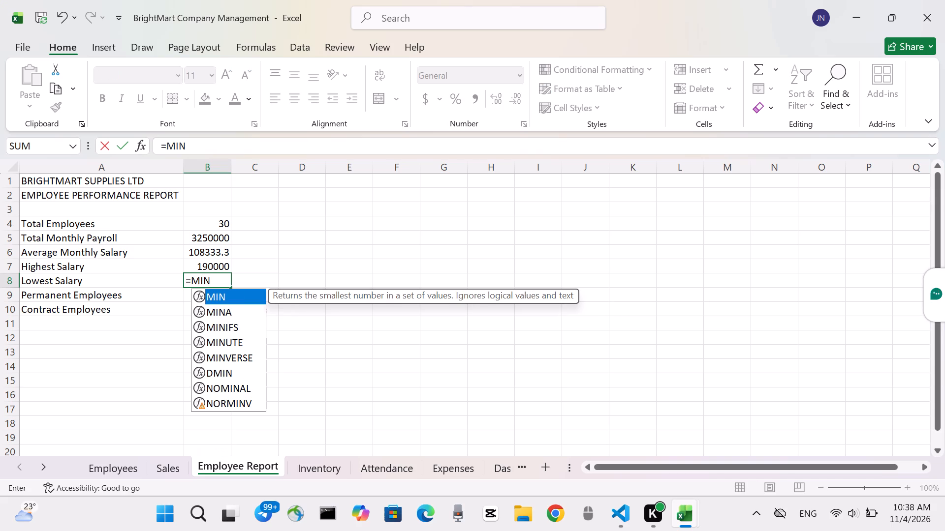
key(shift+parenleft)
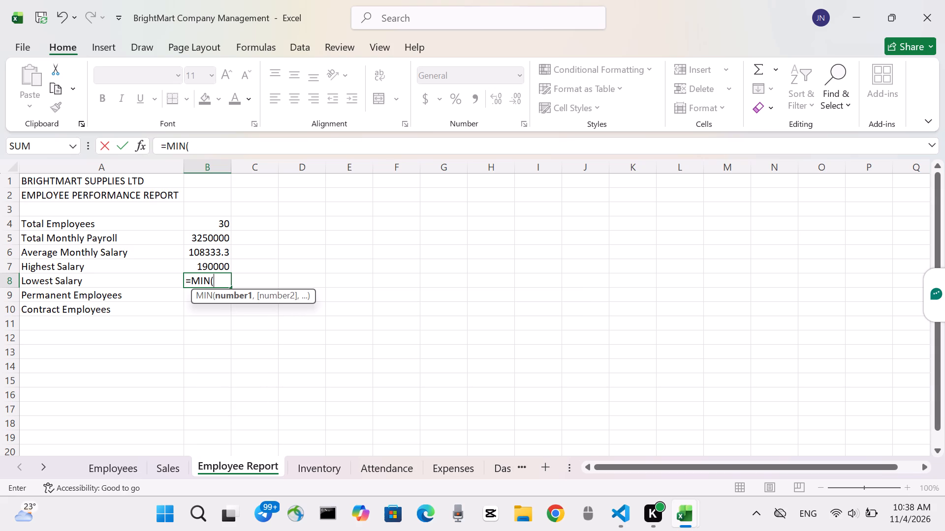
text(mplo)
key(y)
text(ees)
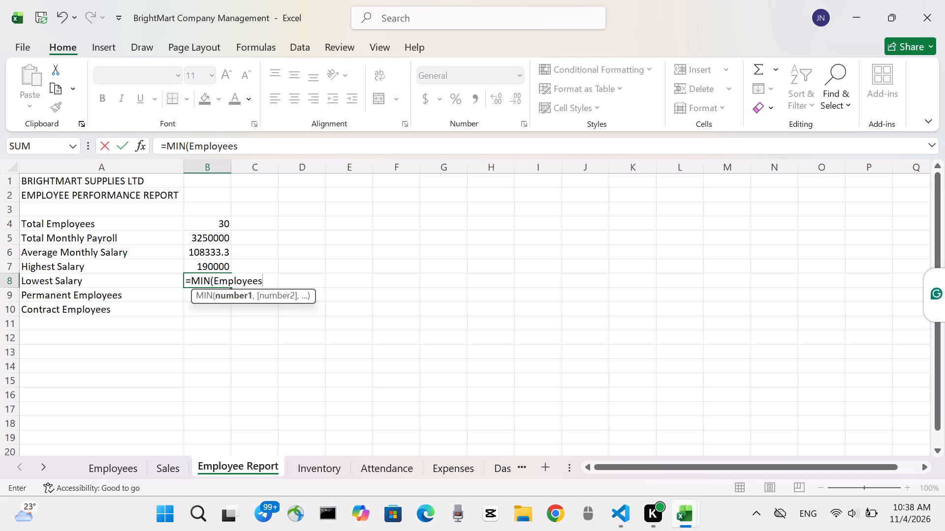
key(shift+exclam)
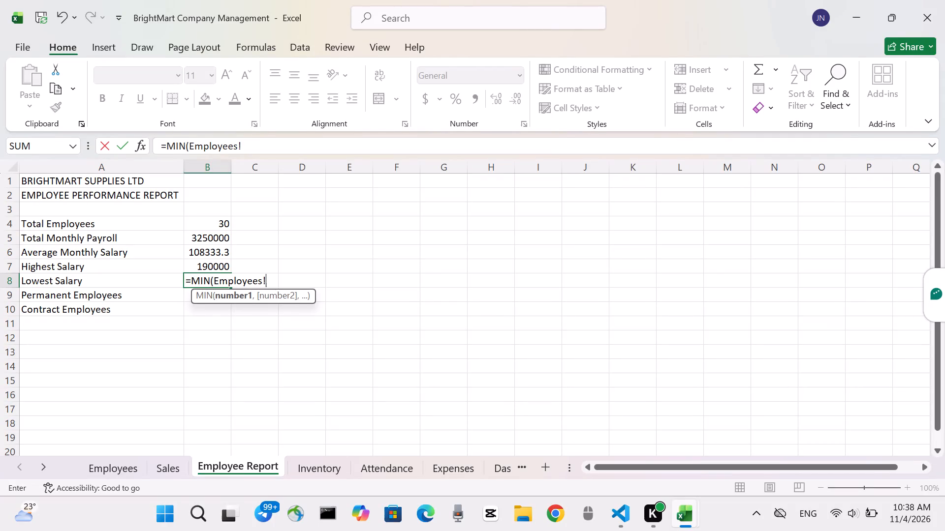
key(shift+f)
key(2)
key(shift+colon)
text(F#2)
key(BackSpace)
key(BackSpace)
text(32)
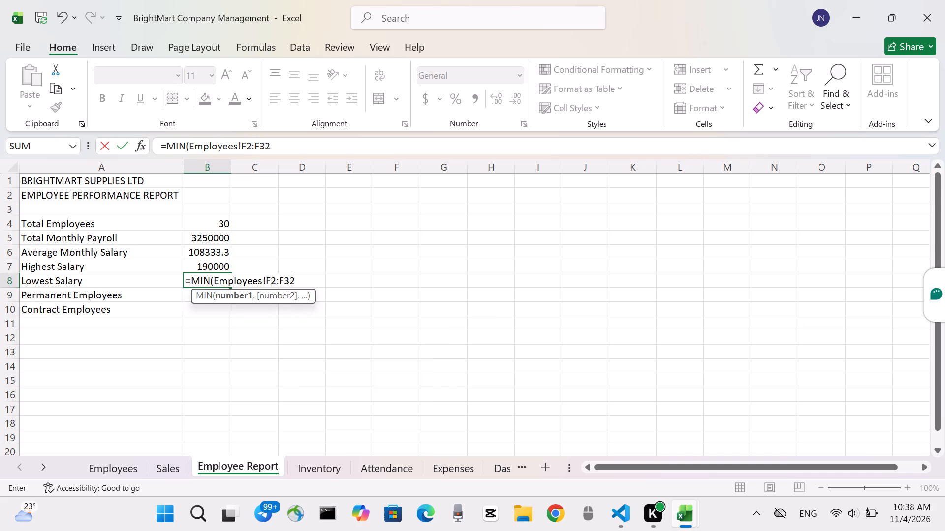
key(shift+parenright)
key(Return)
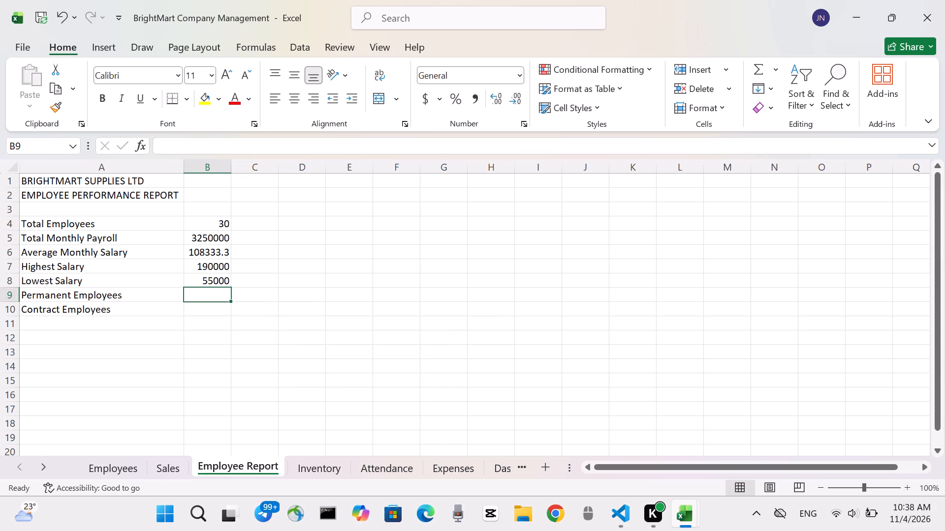
Enter =COUNTIF(Employees!H2:H31,"Permanent") in the cell beside the Permanent Employees label.
key(equal)
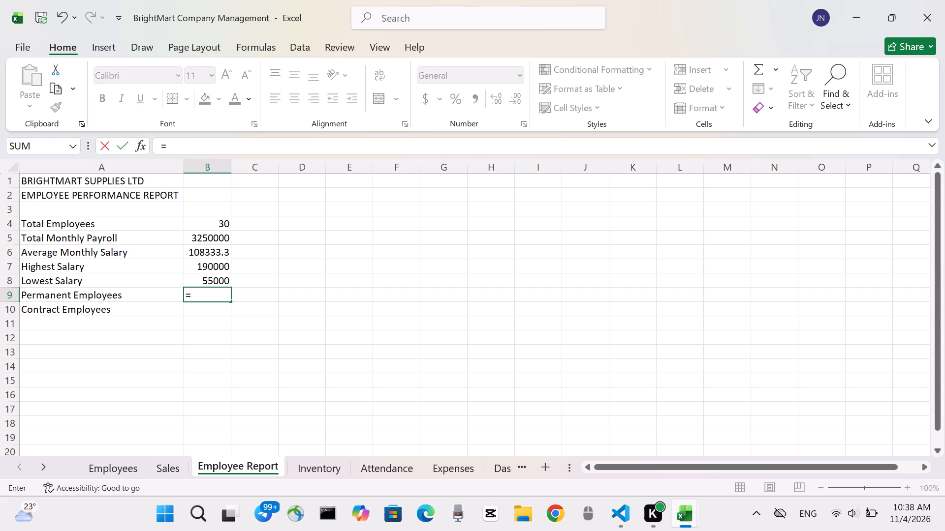
text(COUNT)
text(IF)
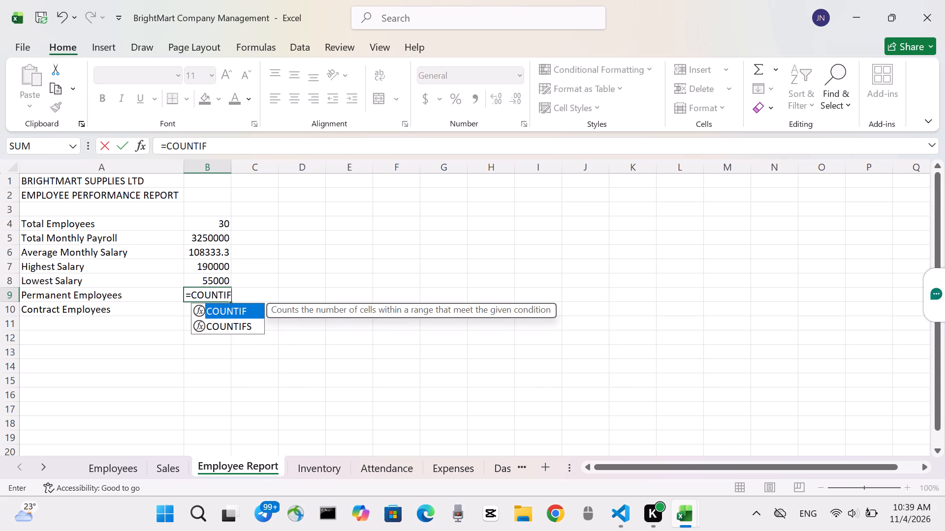
key(shift+parenleft)
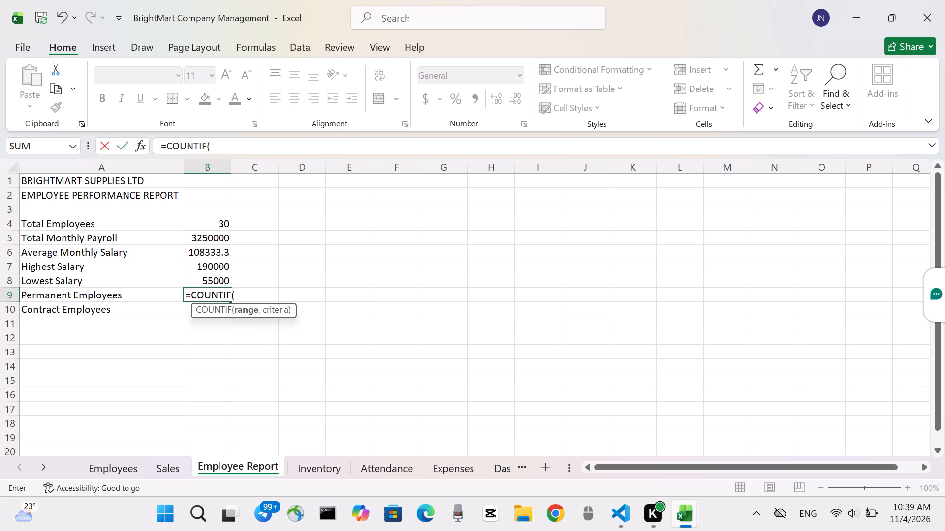
text(mployee)
key(s)
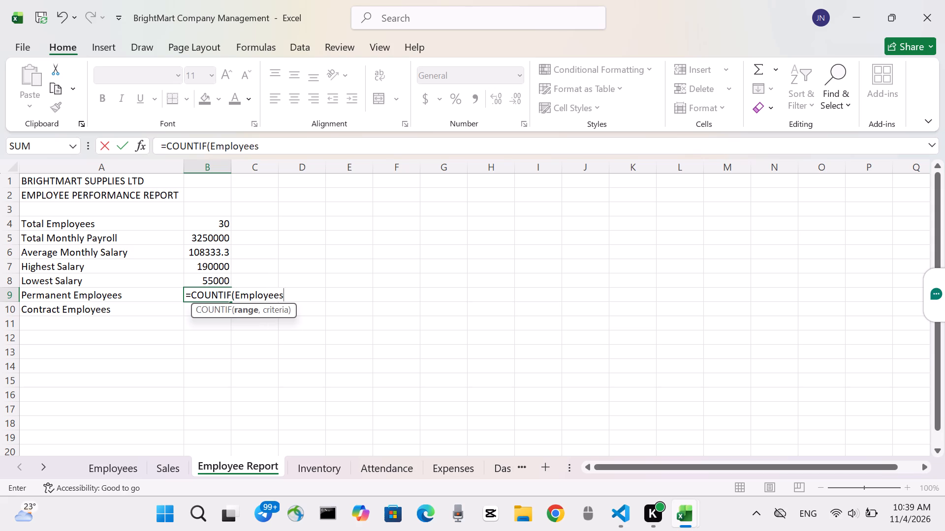
key(shift+exclam)
key(shift+h)
key(2)
key(shift+colon)
text(H31)
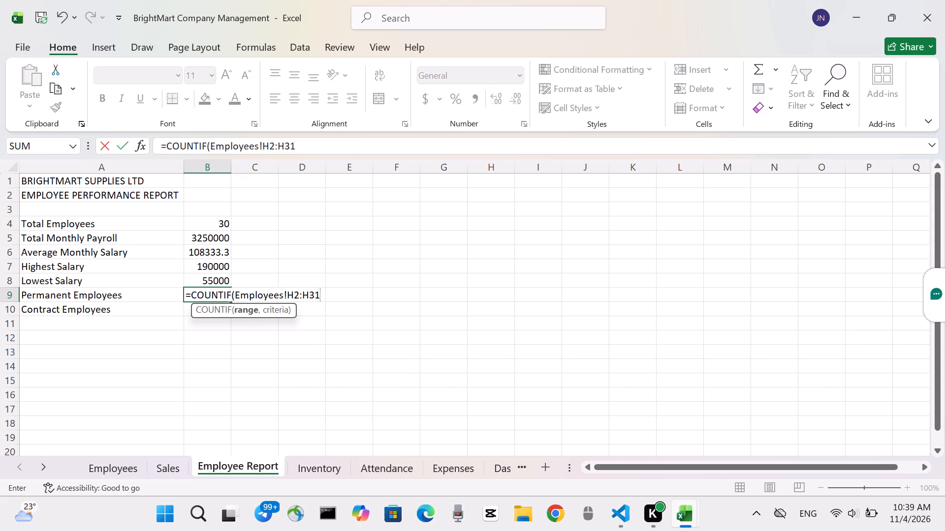
key(comma)
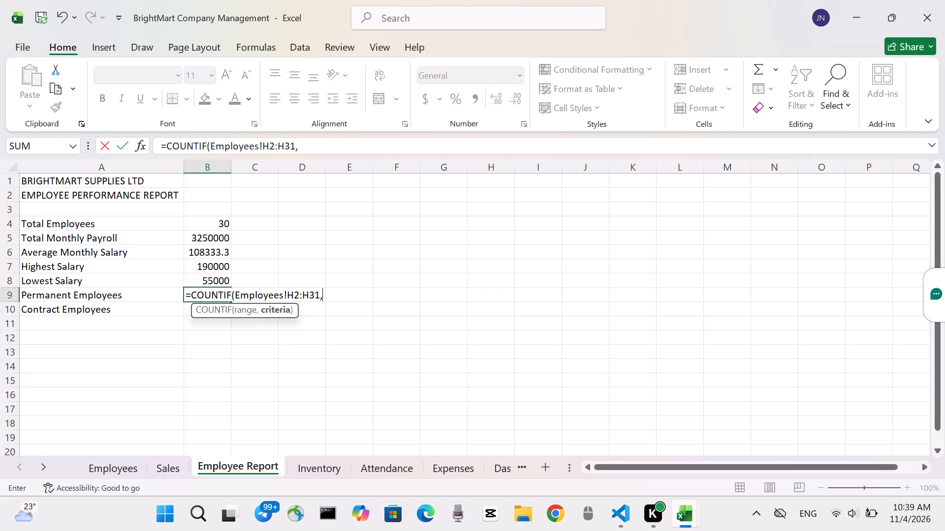
key(shift+quotedbl)
text(er)
text(manent)
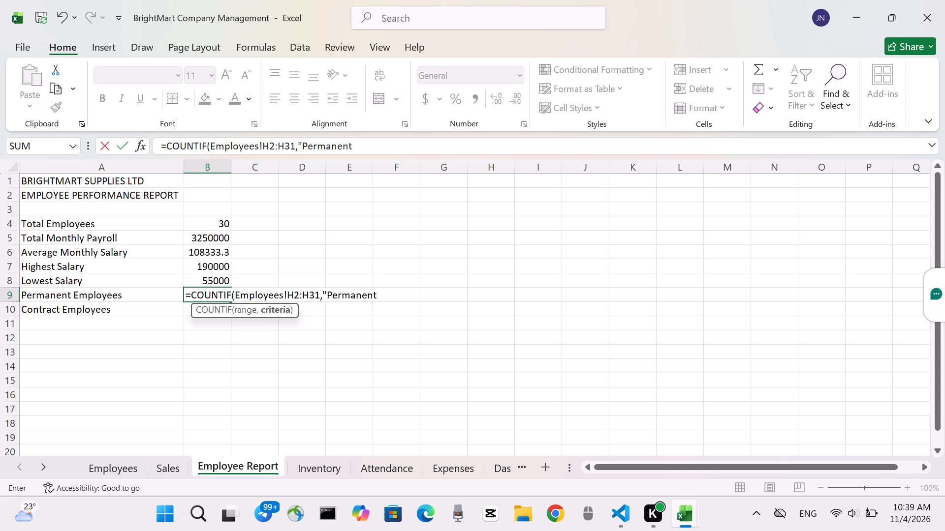
key(shift+quotedbl)
key(shift+parenright)
key(Return)
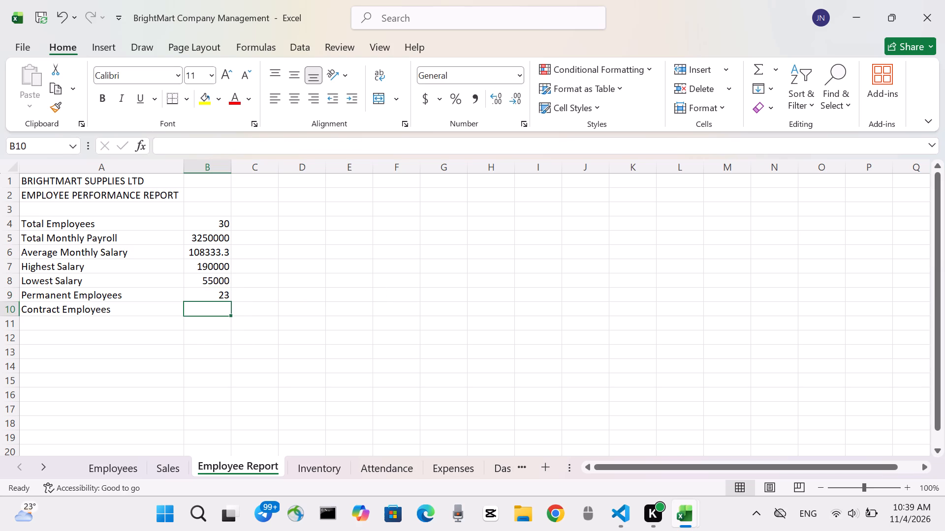
Enter =COUNTIF(Employees!H2:H31,"Contract") in the cell beside the Contract Employees label.
key(equal)
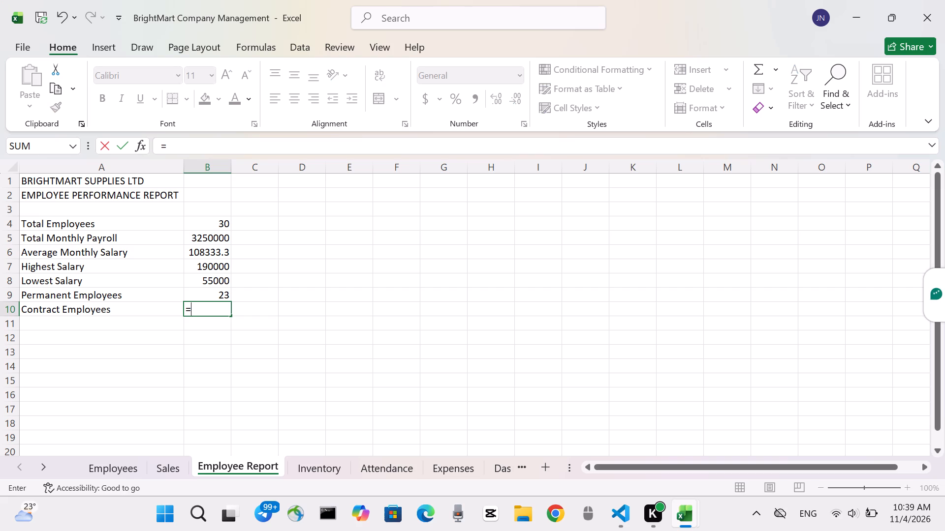
key(c)
text(OUNT)
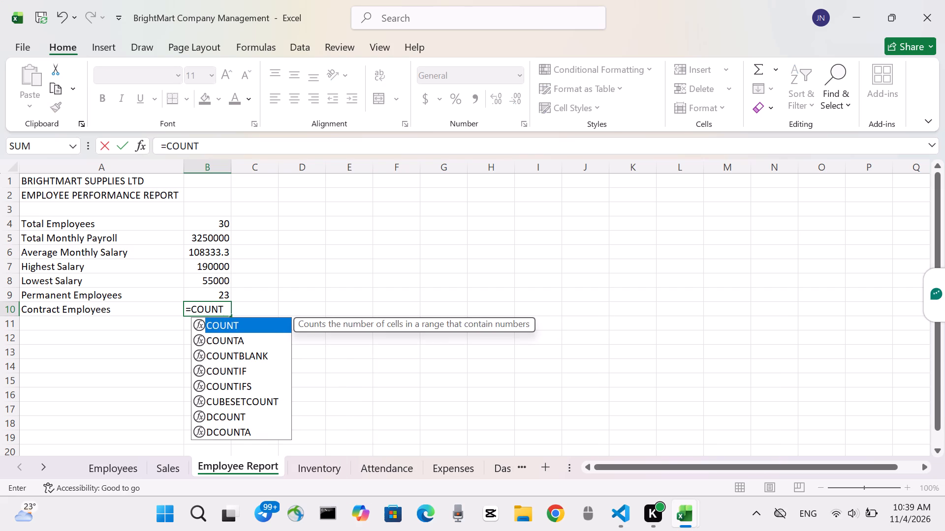
text(IF)
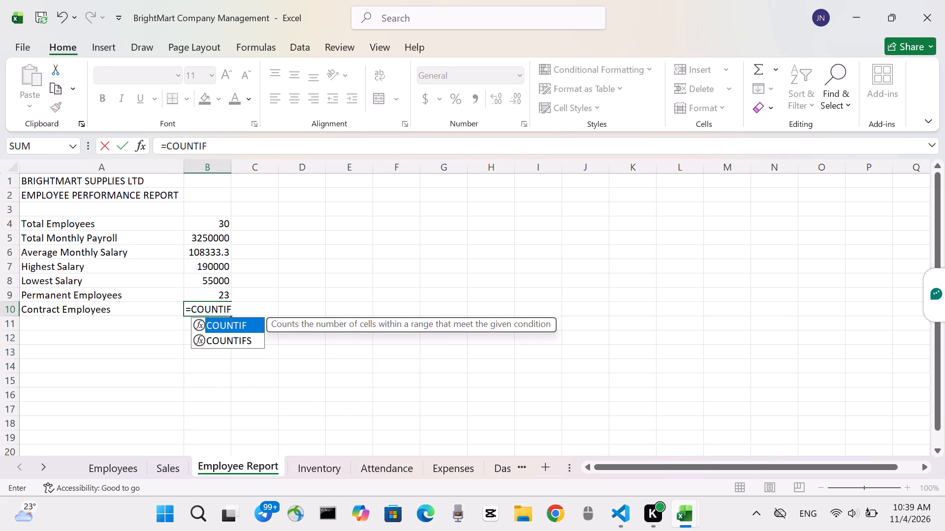
key(shift+parenleft)
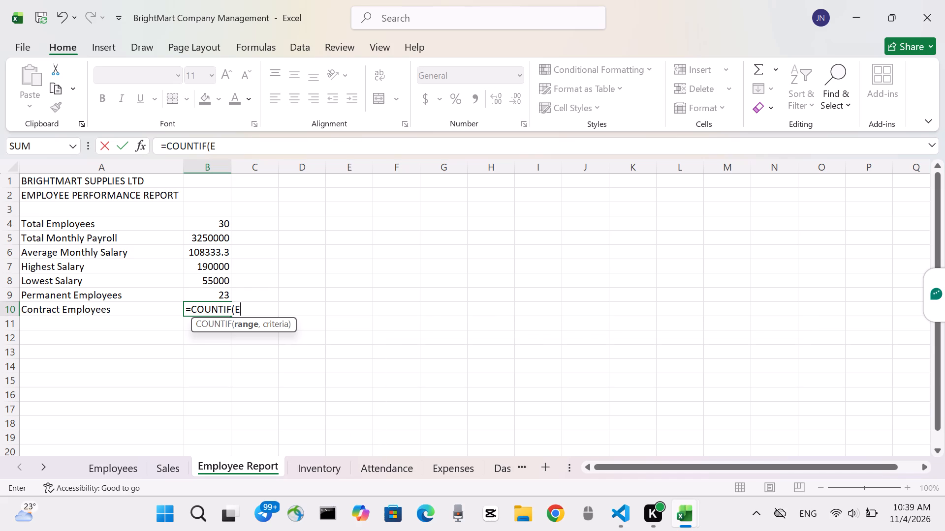
text(mploye)
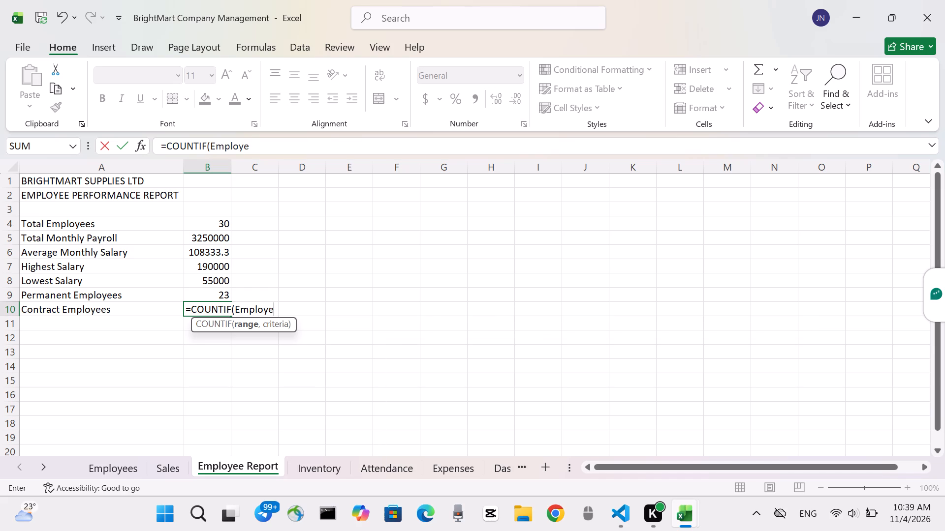
text(es)
key(shift+exclam)
key(h)
key(2)
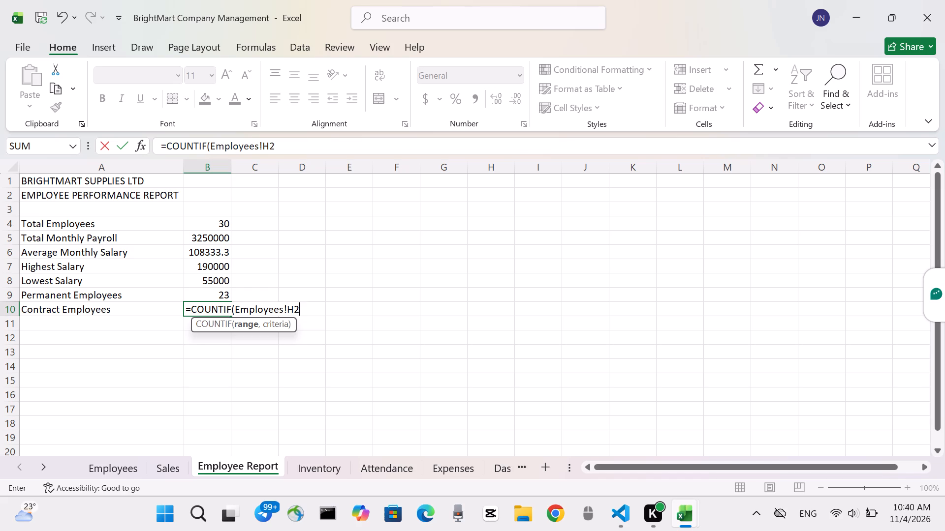
key(shift+colon)
key(h)
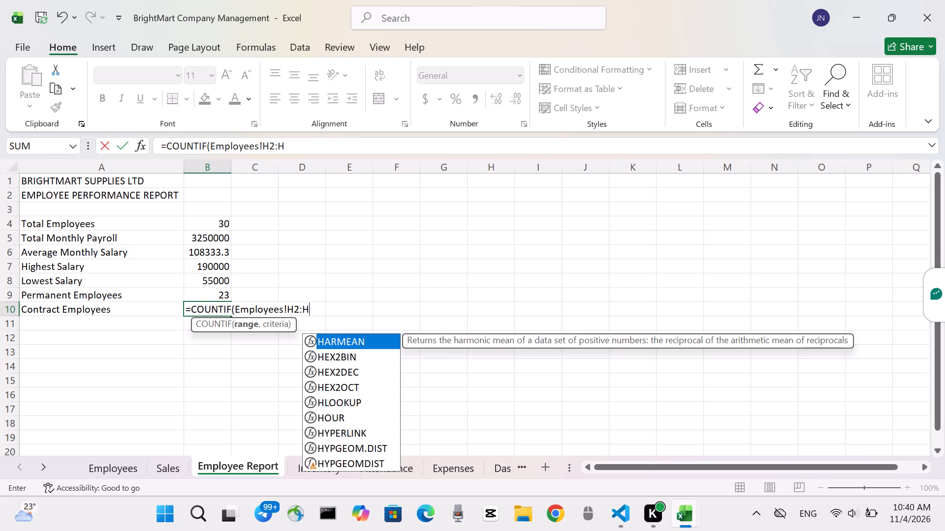
key(3)
key(1)
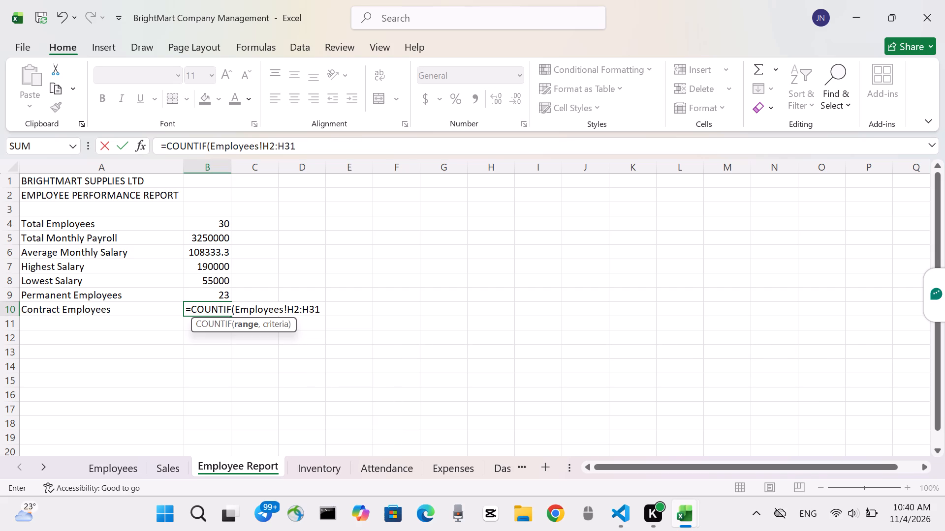
key(comma)
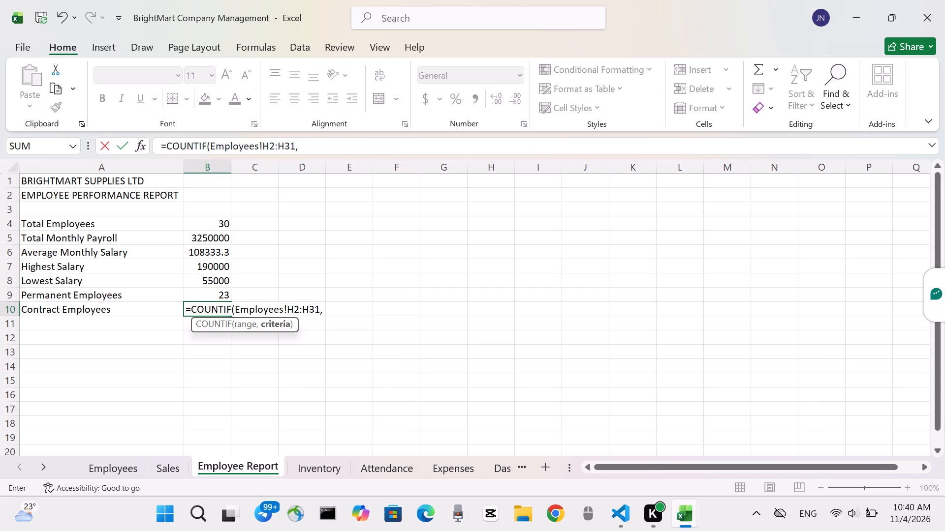
key(shift+quotedbl)
text(ontra)
text(ct)
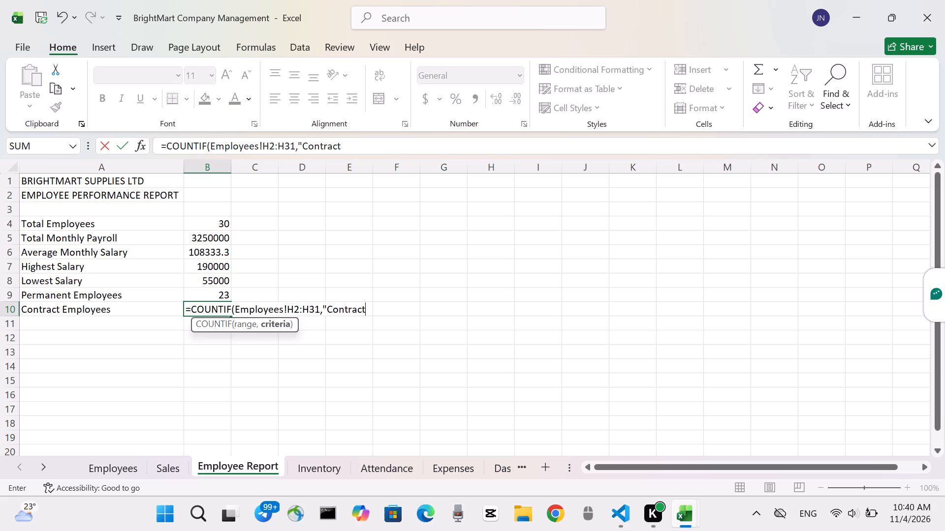
key(shift+quotedbl)
key(shift+parenright)
key(Return)
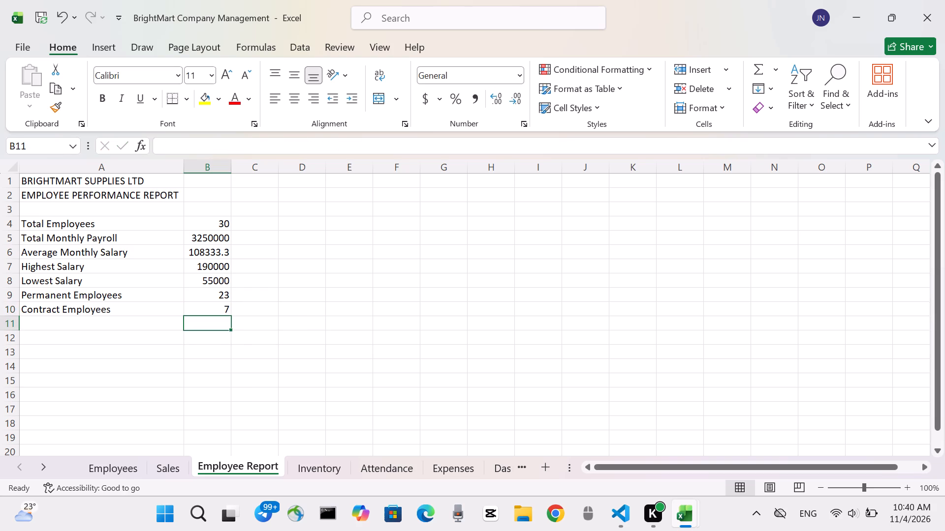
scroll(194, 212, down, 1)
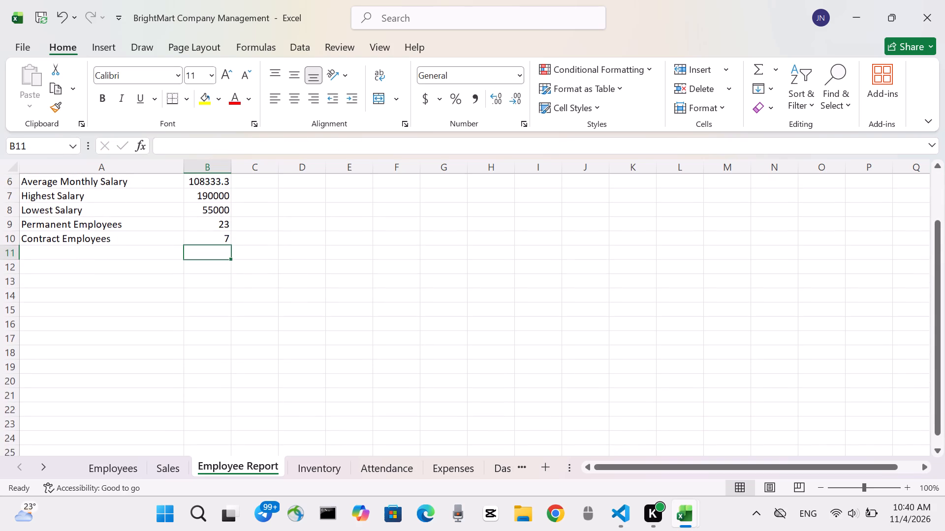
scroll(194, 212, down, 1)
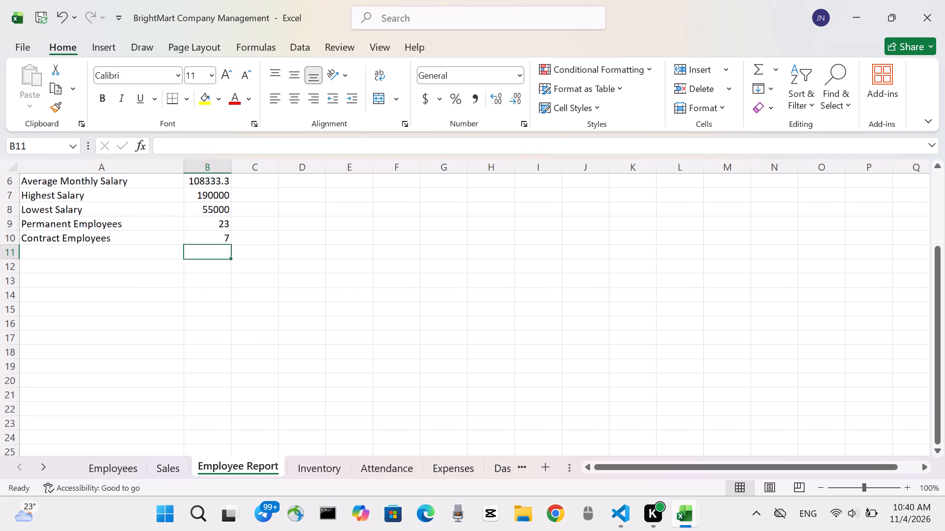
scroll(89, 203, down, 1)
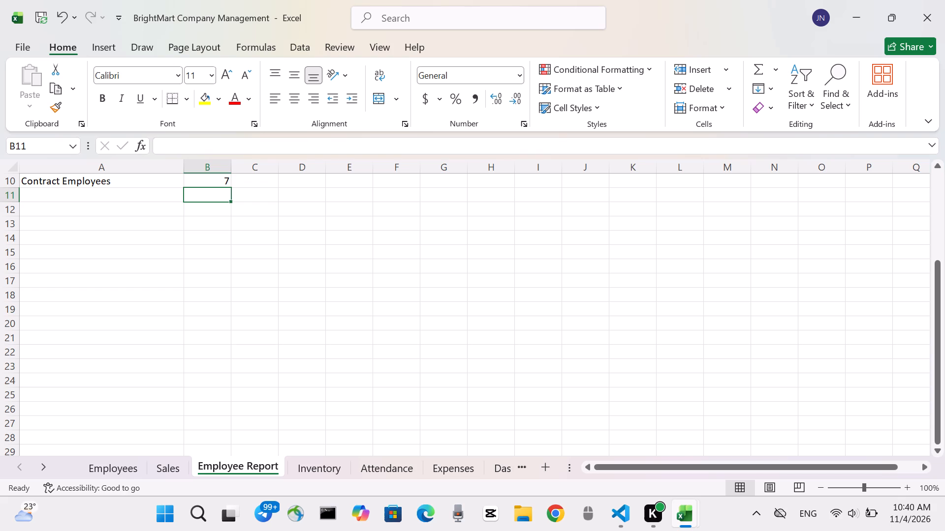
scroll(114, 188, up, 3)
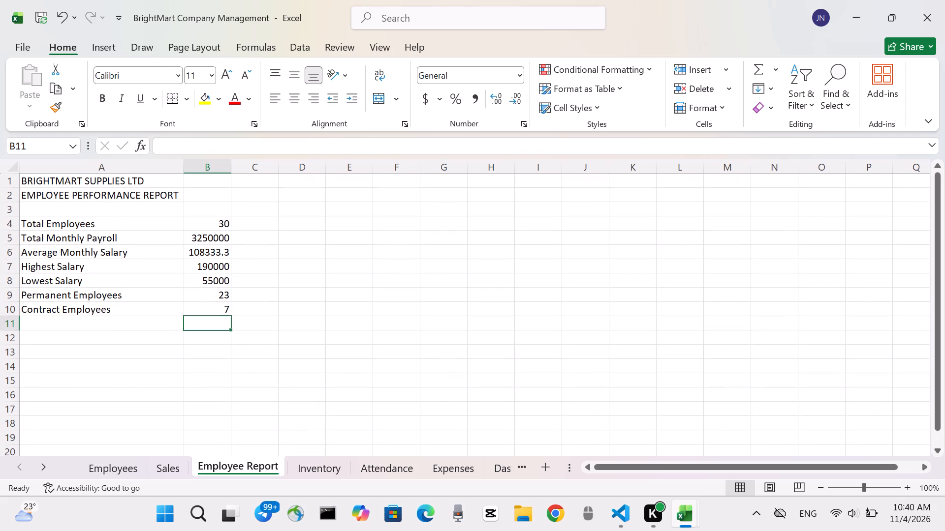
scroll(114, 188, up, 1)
Merge and center the BRIGHTMART SUPPLIES LTD title across columns A and B in row 1.
click(30, 182)
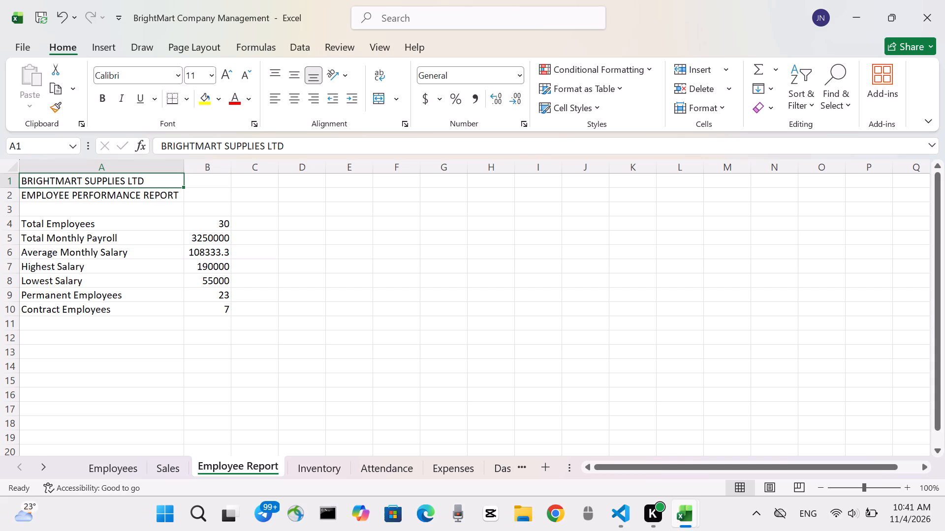
drag(35, 182, 166, 184)
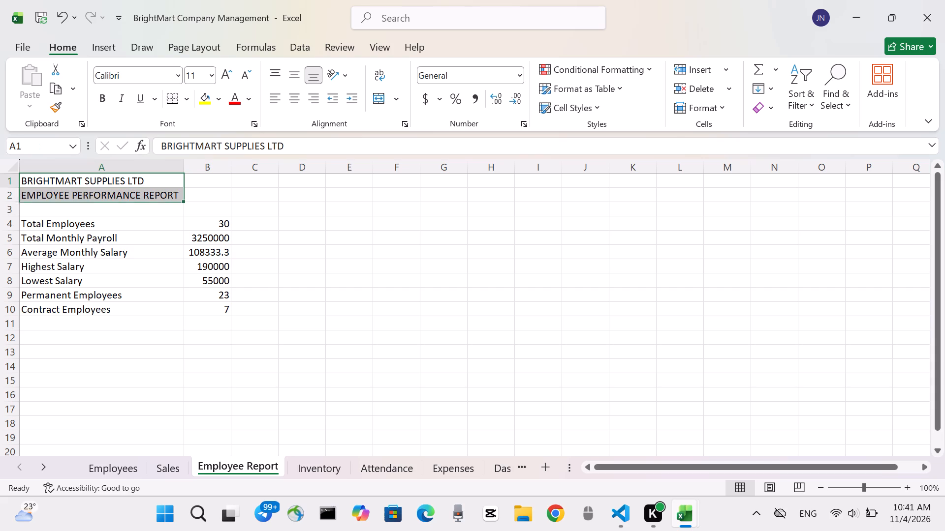
drag(166, 184, 164, 181)
drag(164, 181, 220, 180)
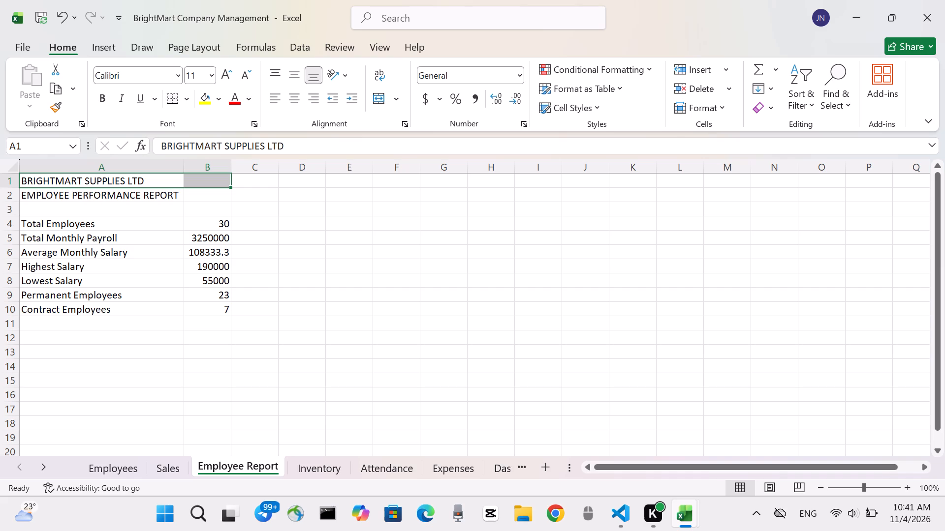
scroll(220, 180, down, 1)
click(70, 49)
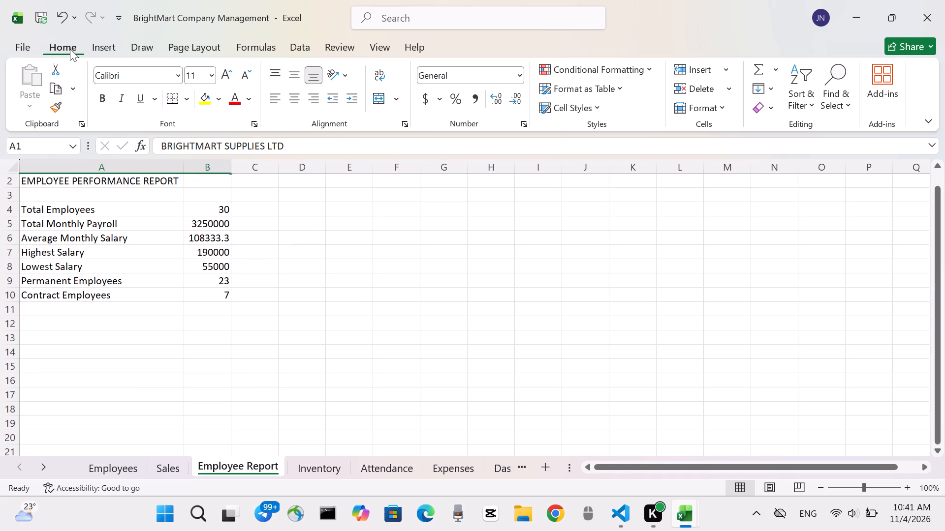
scroll(157, 190, down, 1)
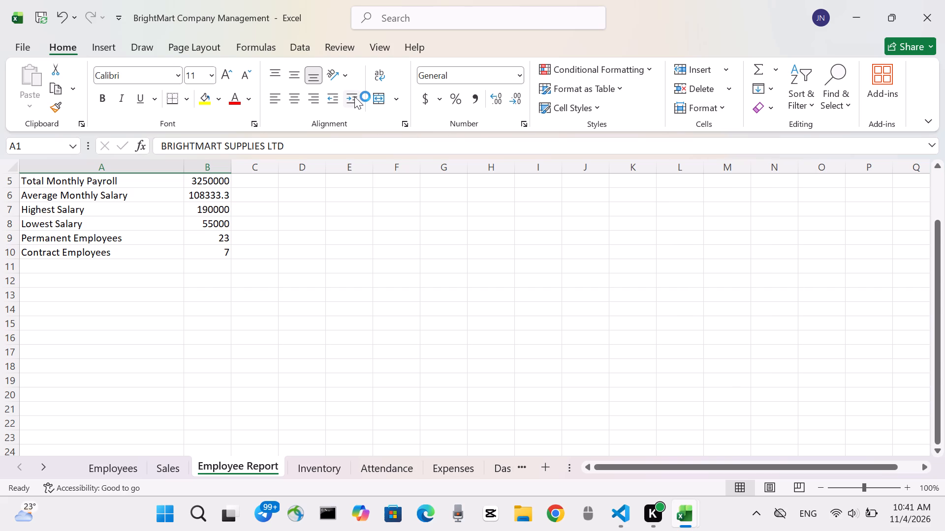
click(396, 100)
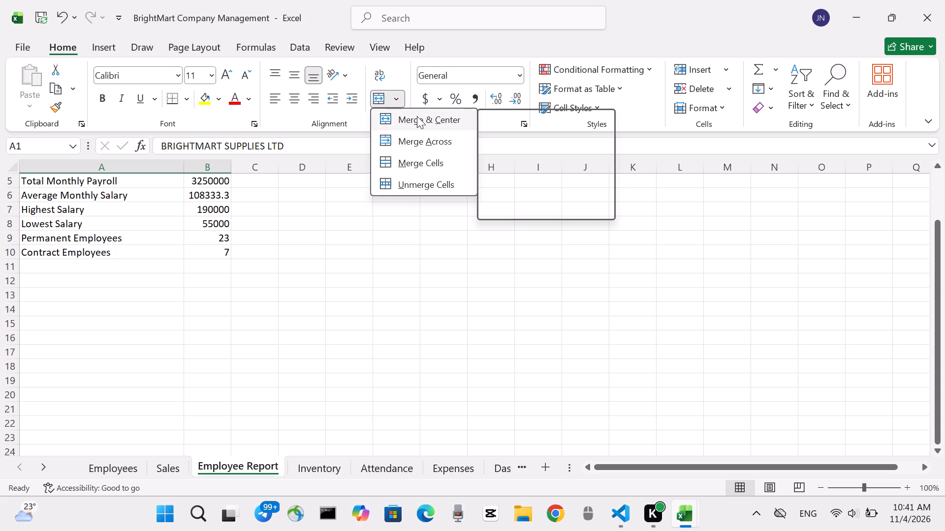
click(417, 116)
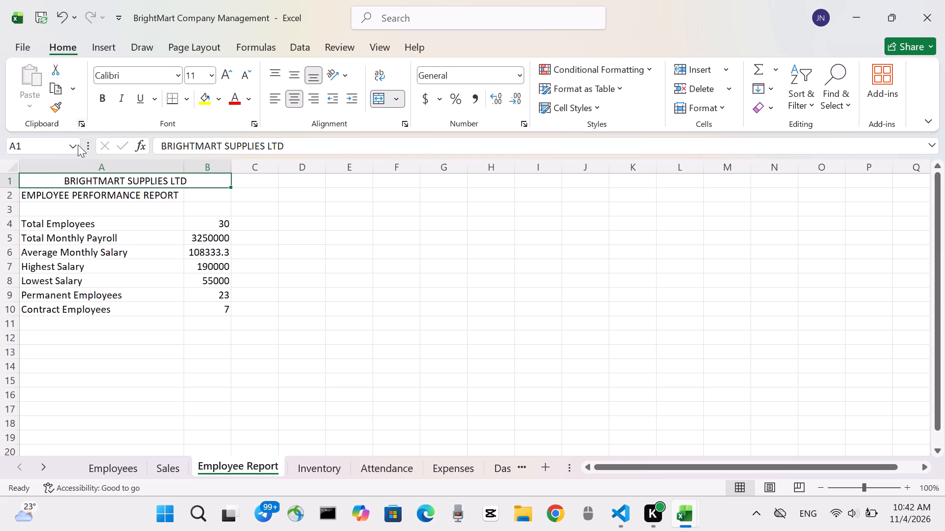
Merge and center the EMPLOYEE PERFORMANCE REPORT heading across columns A and B in row 2.
click(56, 201)
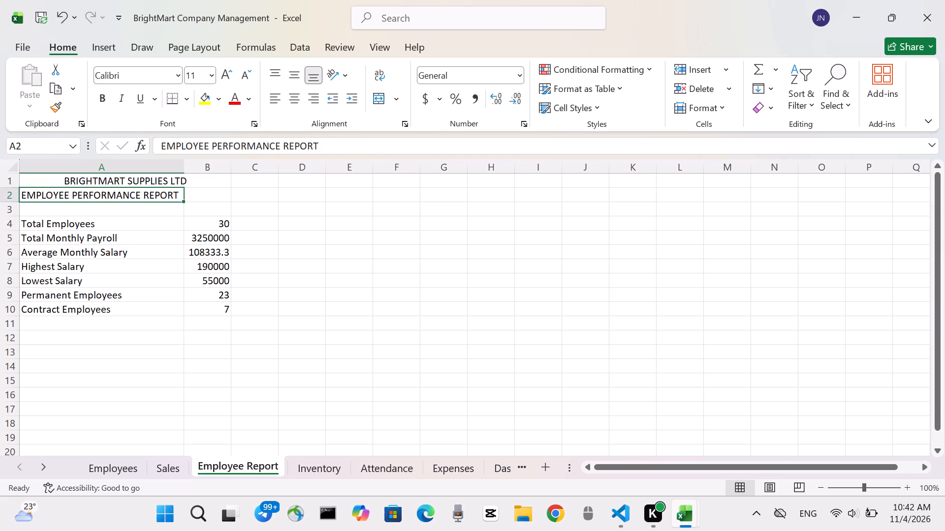
drag(56, 201, 153, 186)
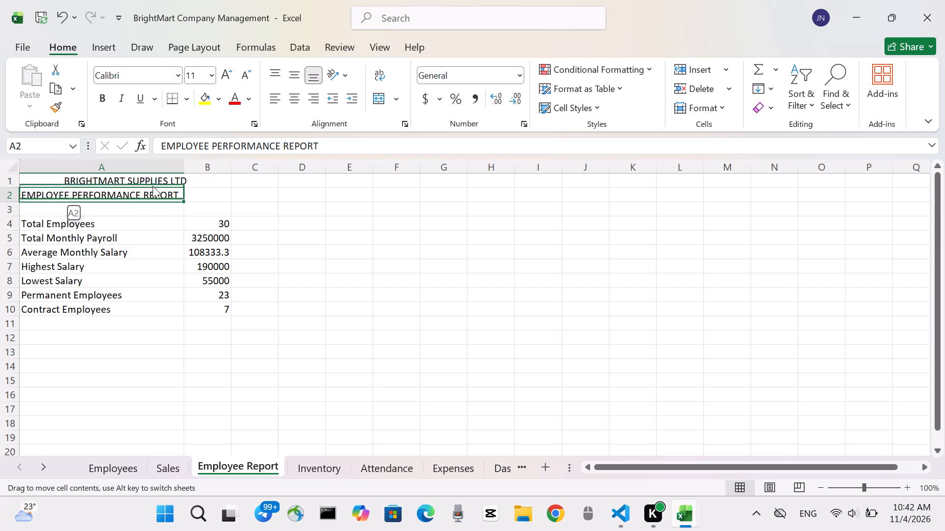
drag(153, 186, 180, 197)
drag(180, 197, 191, 197)
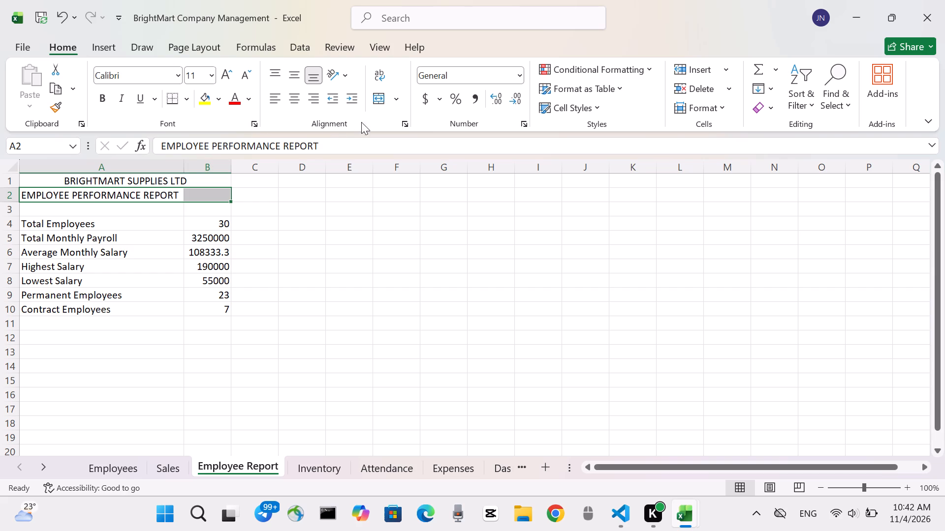
click(399, 102)
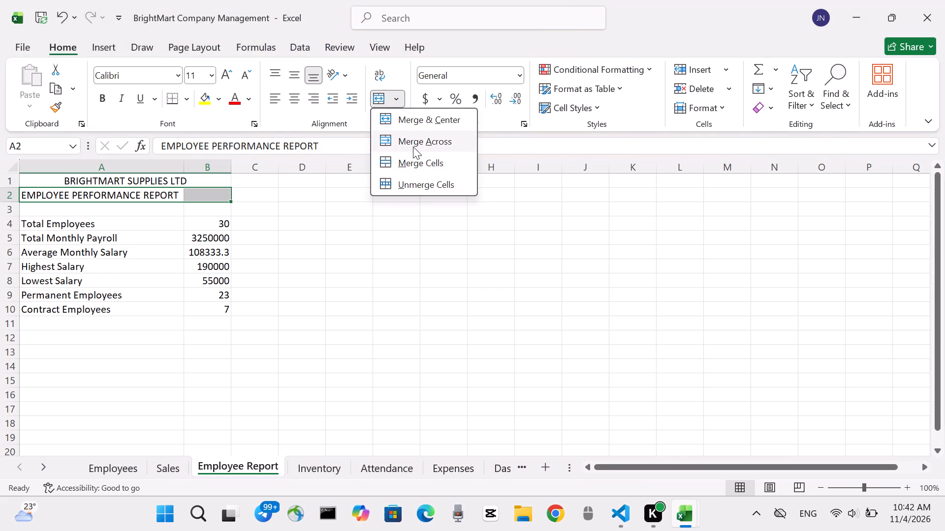
click(425, 120)
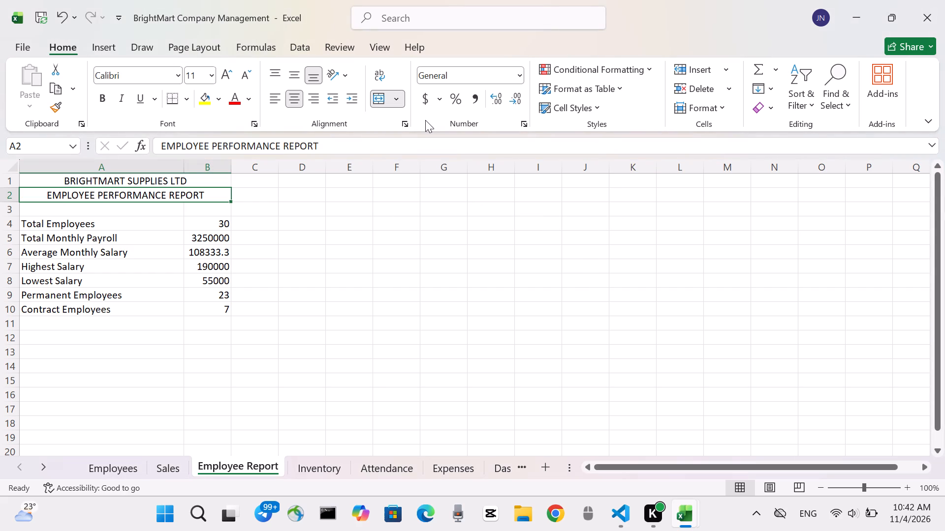
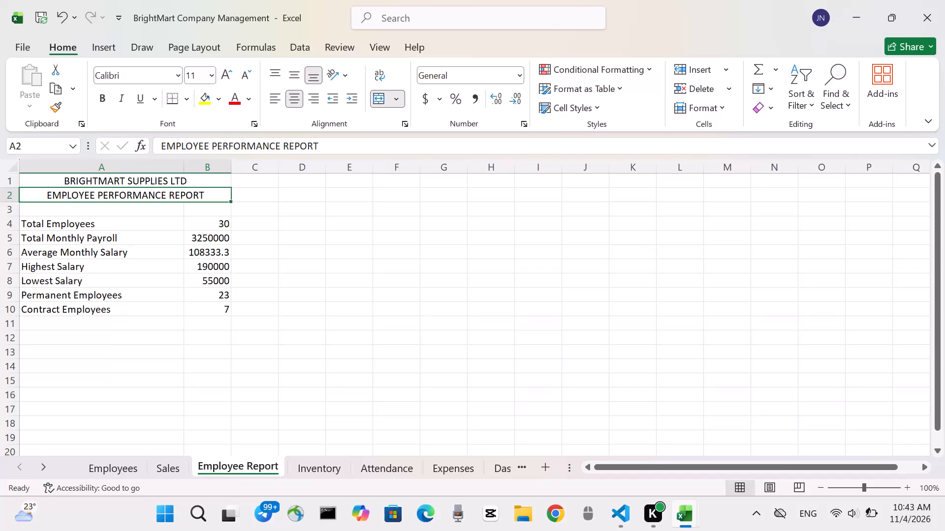
Make the BRIGHTMART SUPPLIES LTD title in row 1 bold and set its font size to 16.
click(39, 178)
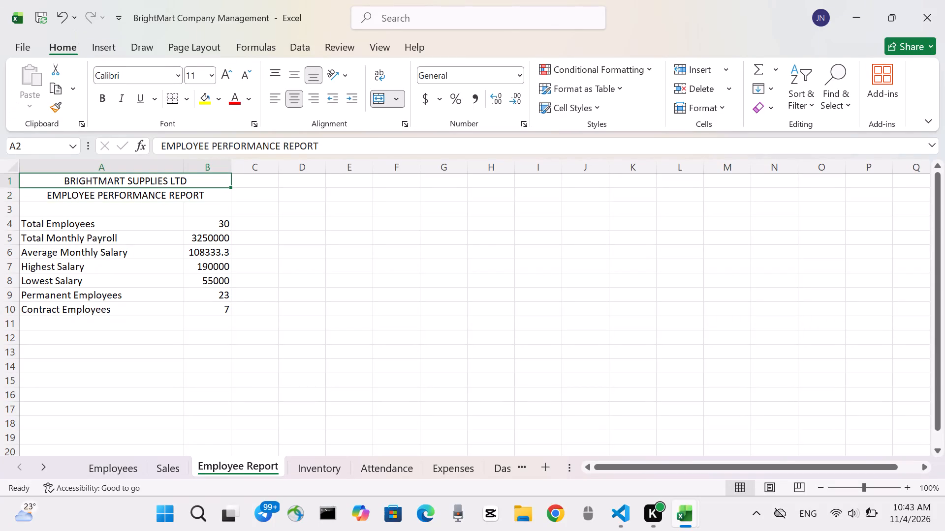
key(ctrl+b)
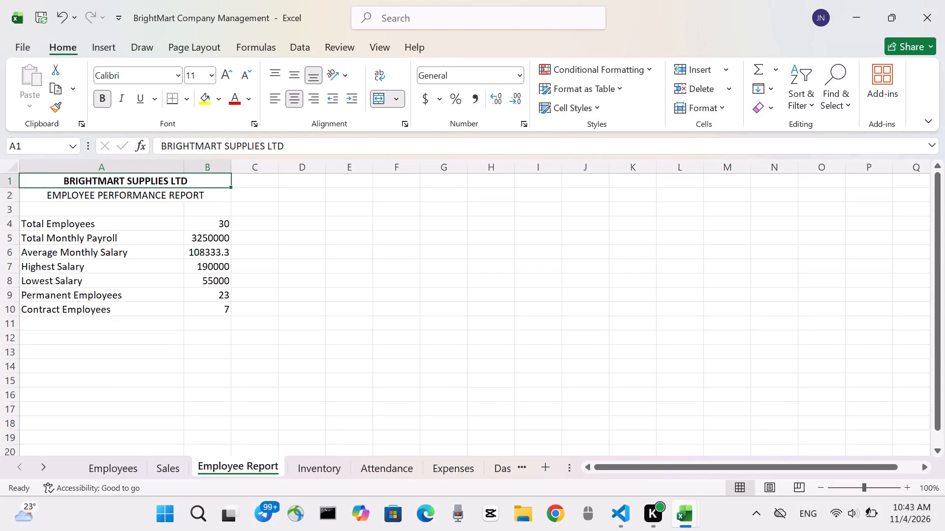
click(210, 82)
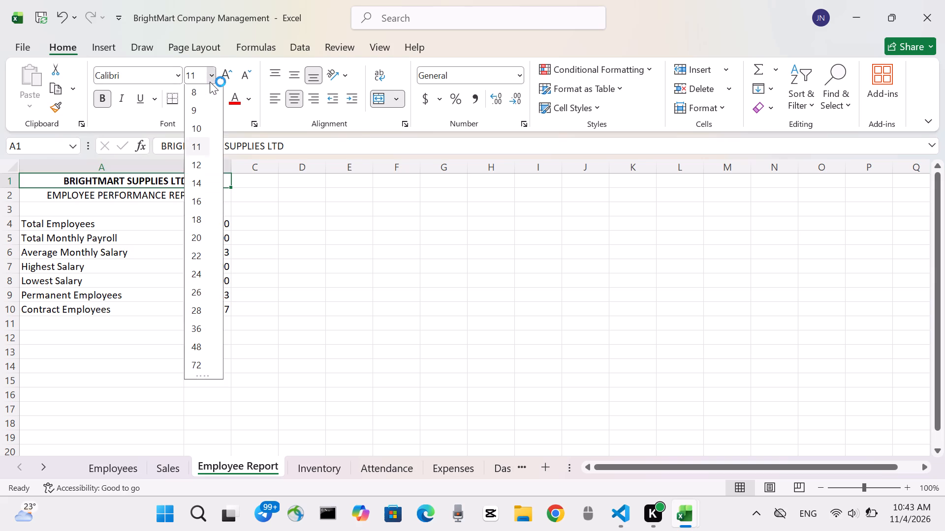
click(206, 202)
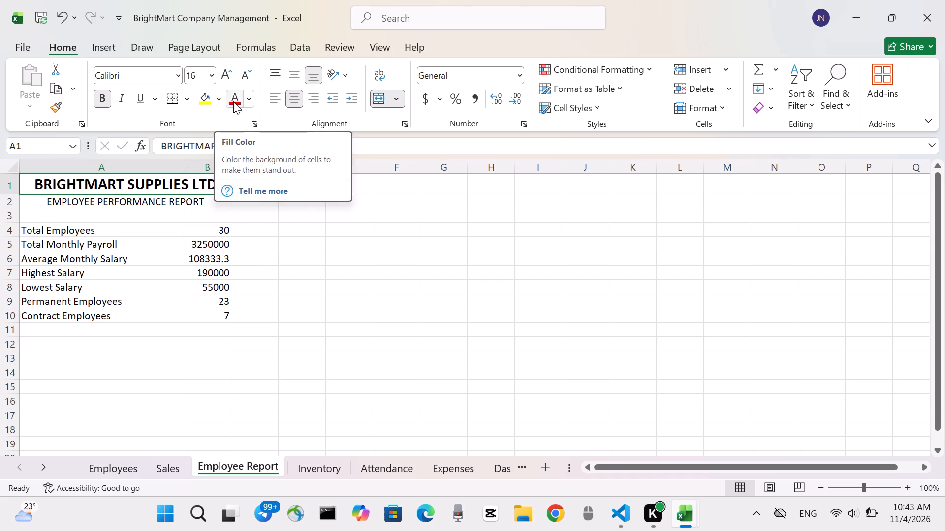
Color the BRIGHTMART SUPPLIES LTD title text in a darker shade of Blue, Accent 1, keeping it centered.
click(246, 99)
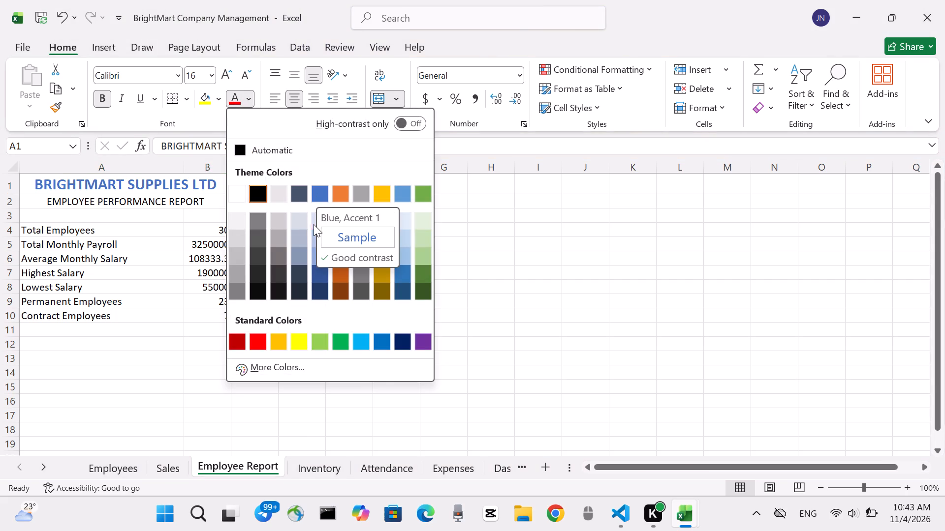
scroll(281, 412, down, 1)
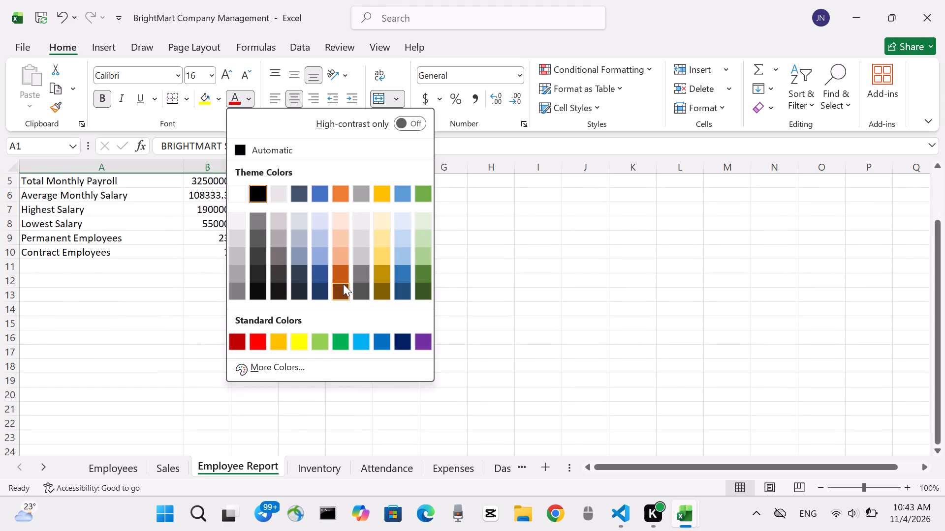
scroll(343, 284, down, 1)
scroll(343, 284, up, 2)
click(323, 272)
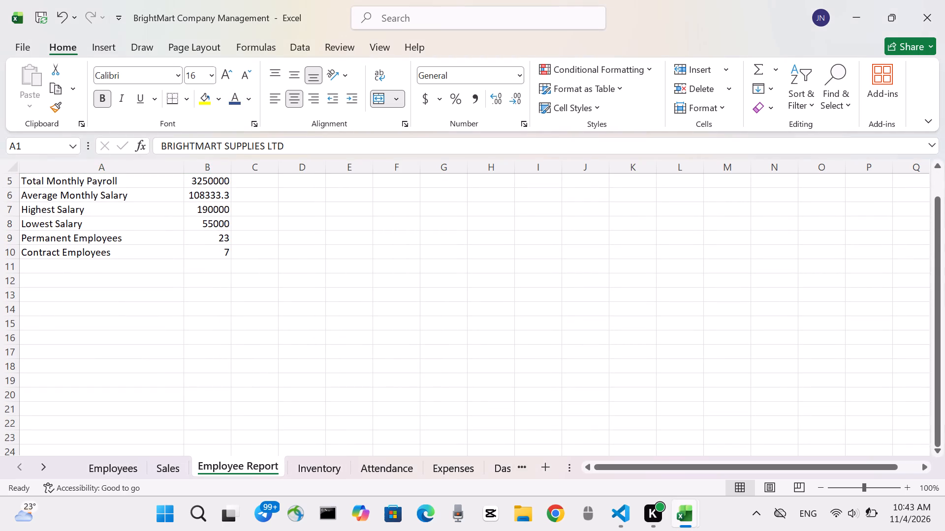
scroll(323, 272, up, 3)
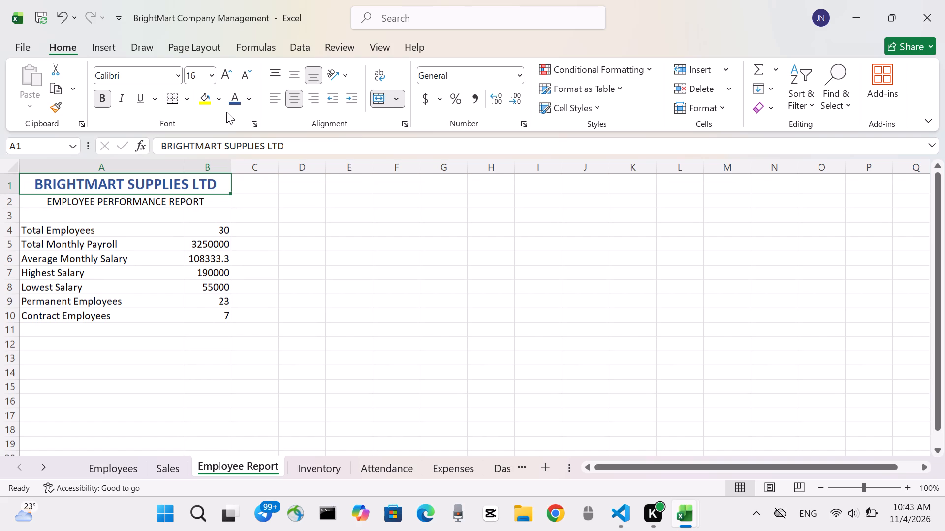
click(294, 104)
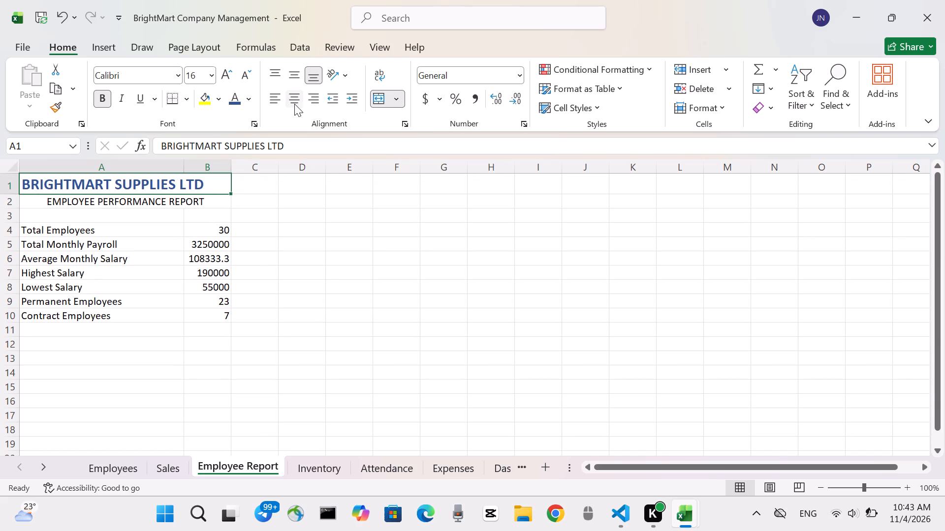
click(294, 104)
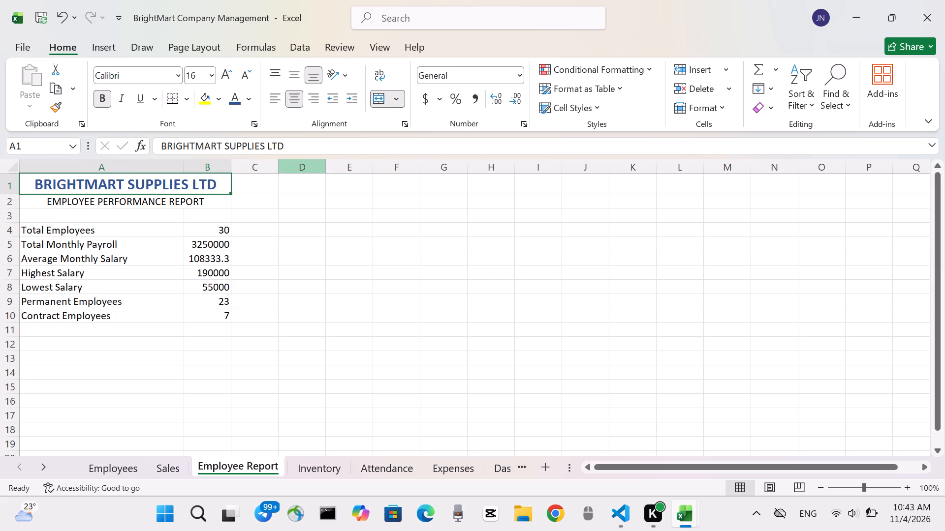
Make the EMPLOYEE PERFORMANCE REPORT heading in row 2 bold and set its font size to 13.
click(184, 203)
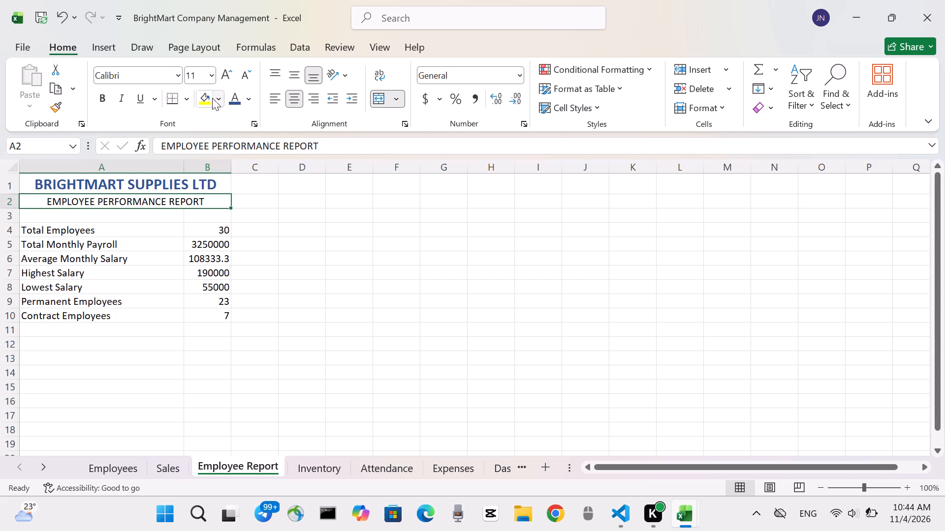
click(104, 95)
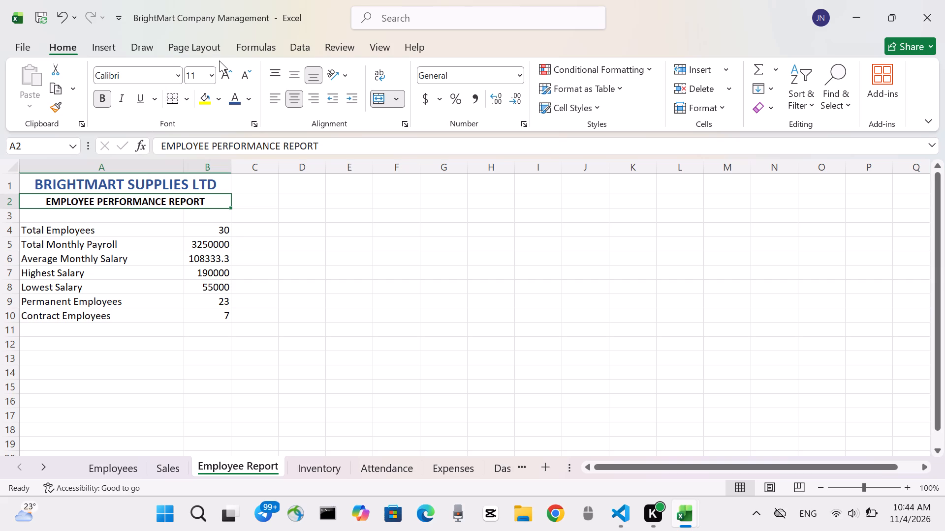
click(210, 72)
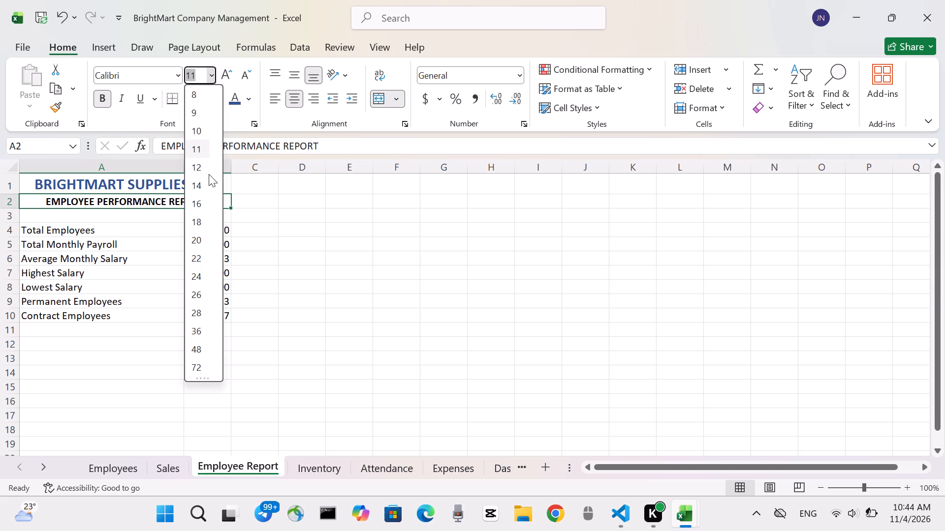
click(209, 68)
click(201, 77)
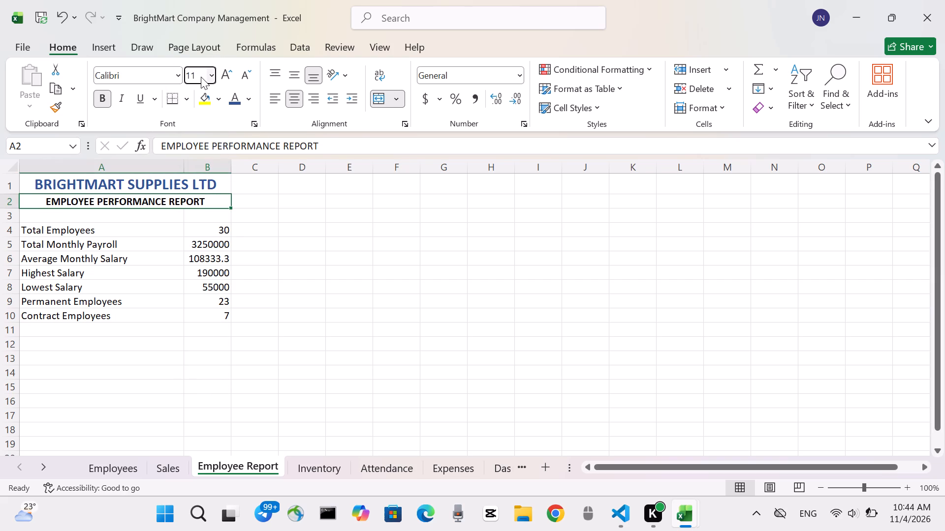
click(201, 77)
key(BackSpace)
key(3)
click(219, 98)
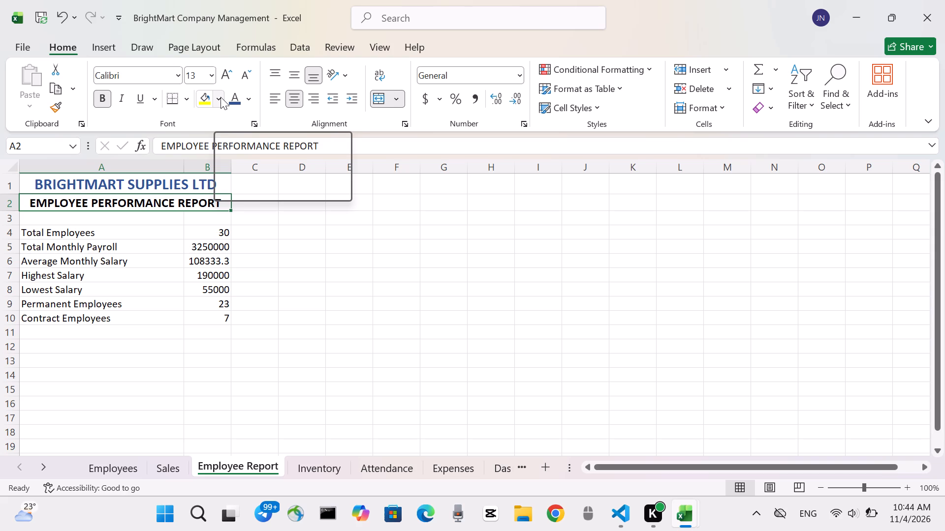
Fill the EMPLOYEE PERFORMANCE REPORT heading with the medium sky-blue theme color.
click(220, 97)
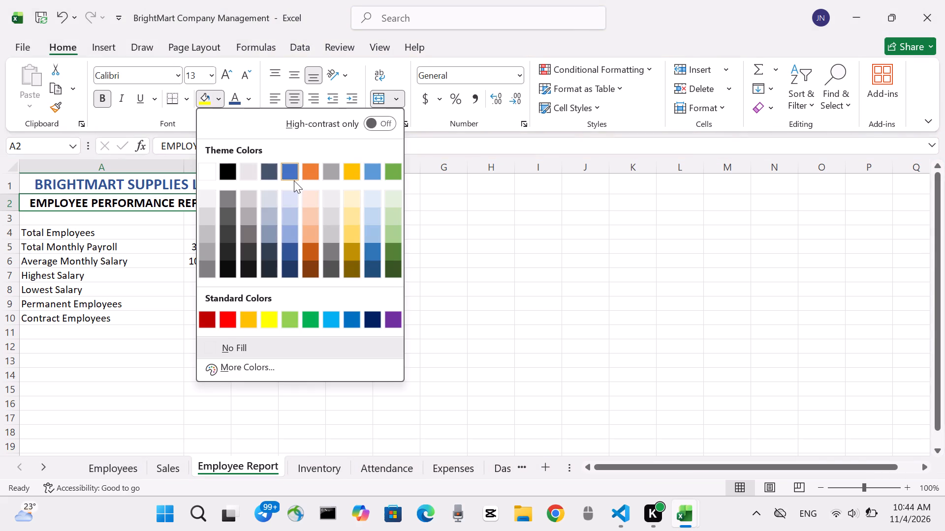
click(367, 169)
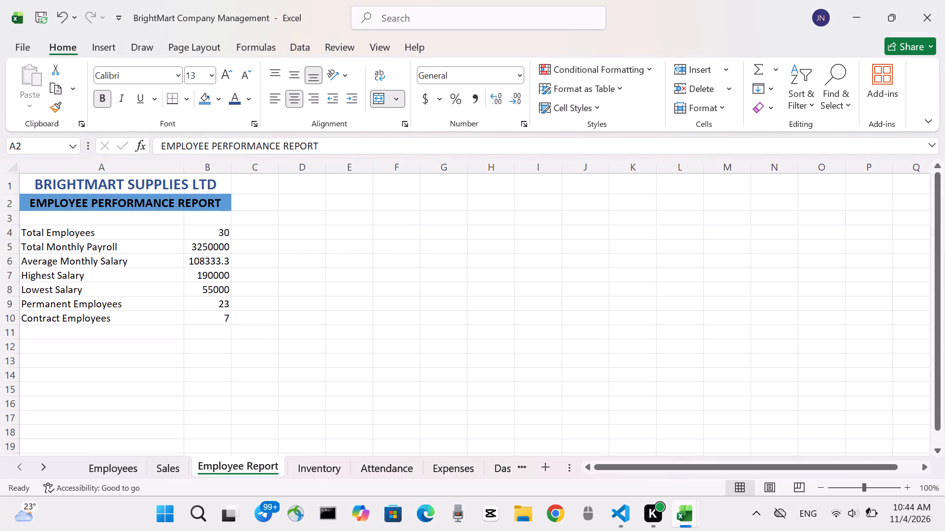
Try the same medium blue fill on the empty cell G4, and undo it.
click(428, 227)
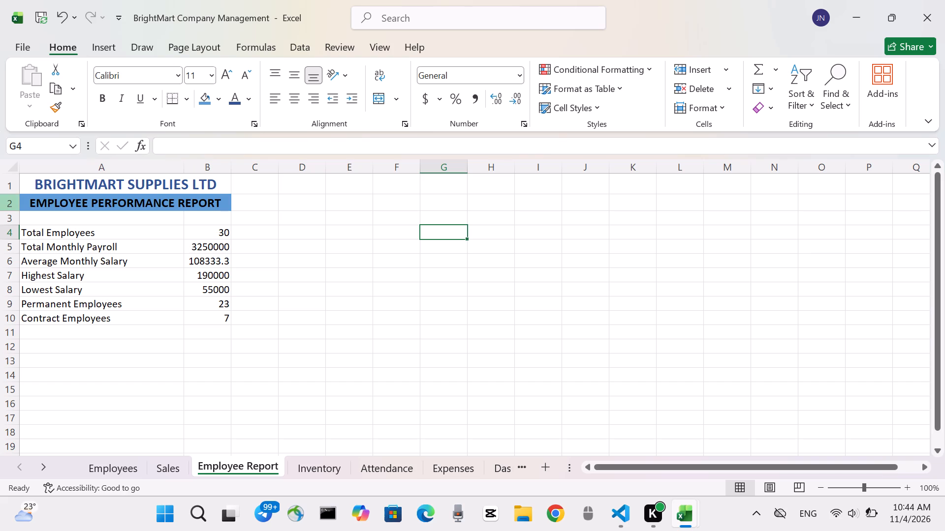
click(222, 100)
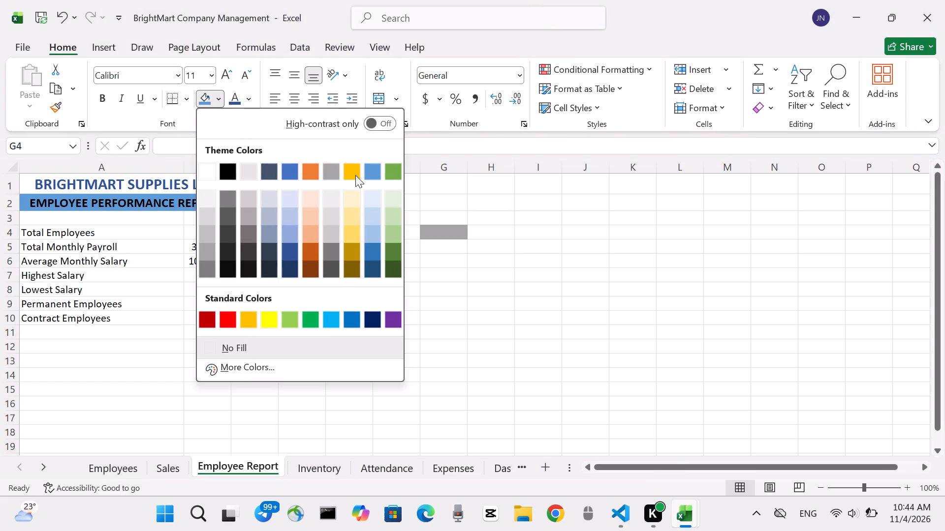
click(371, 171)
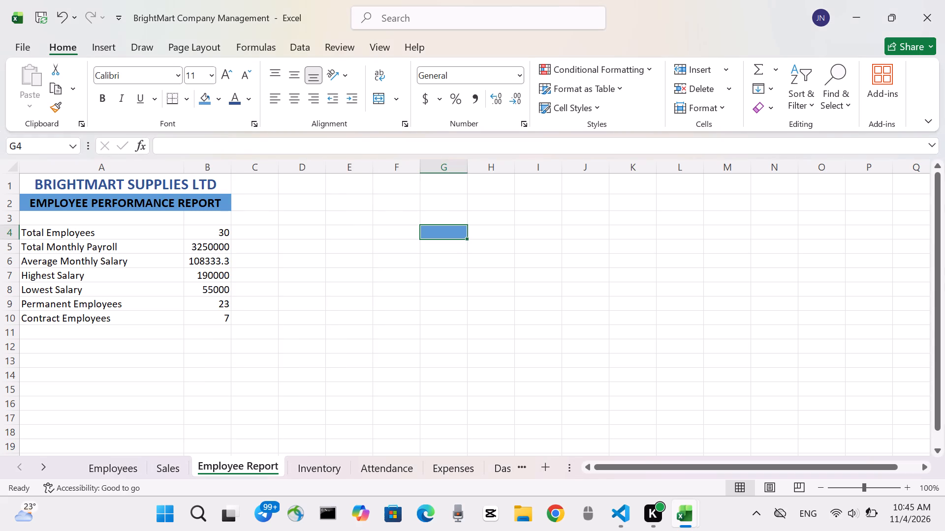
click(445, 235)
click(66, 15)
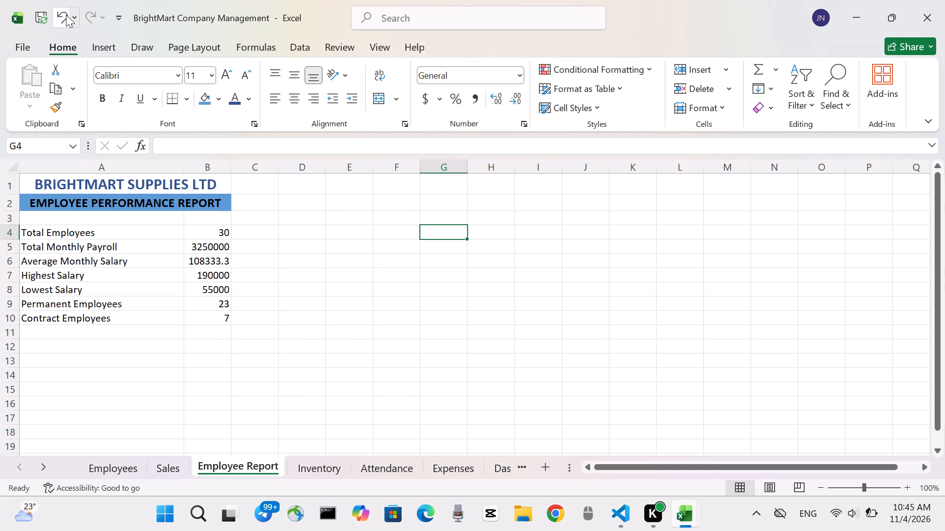
Change the EMPLOYEE PERFORMANCE REPORT heading's fill to a lighter shade of the Blue, Accent 1 theme color.
click(98, 207)
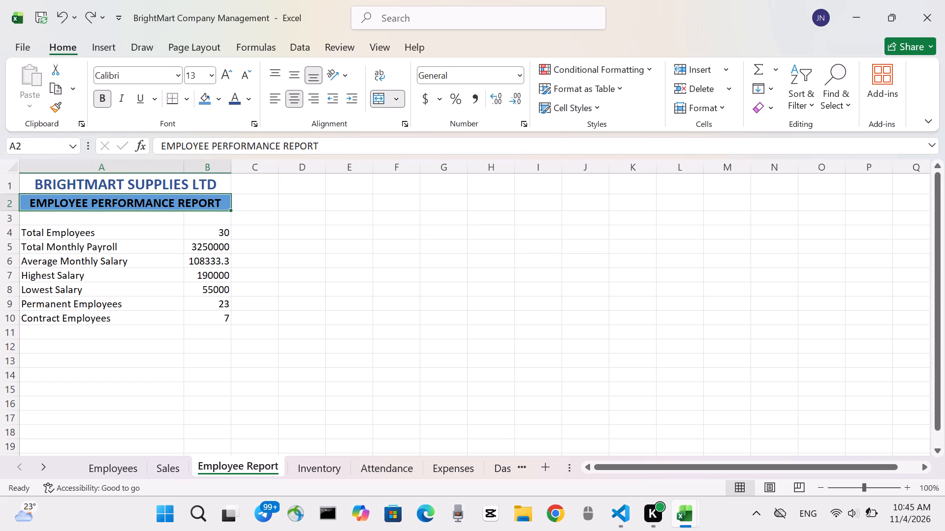
click(218, 99)
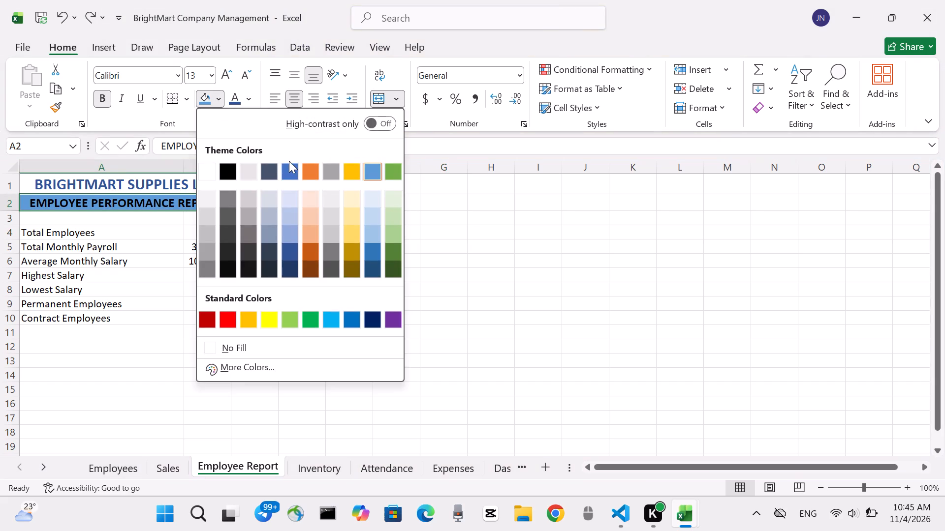
click(292, 228)
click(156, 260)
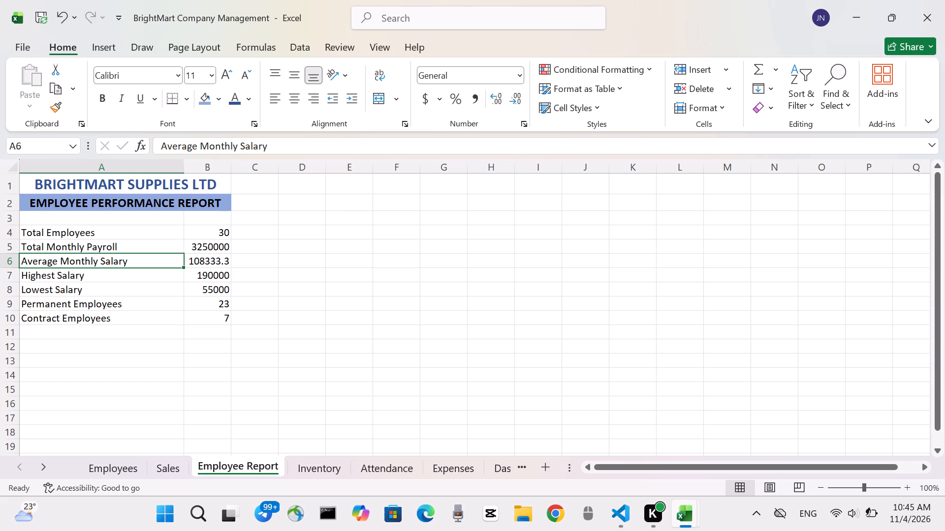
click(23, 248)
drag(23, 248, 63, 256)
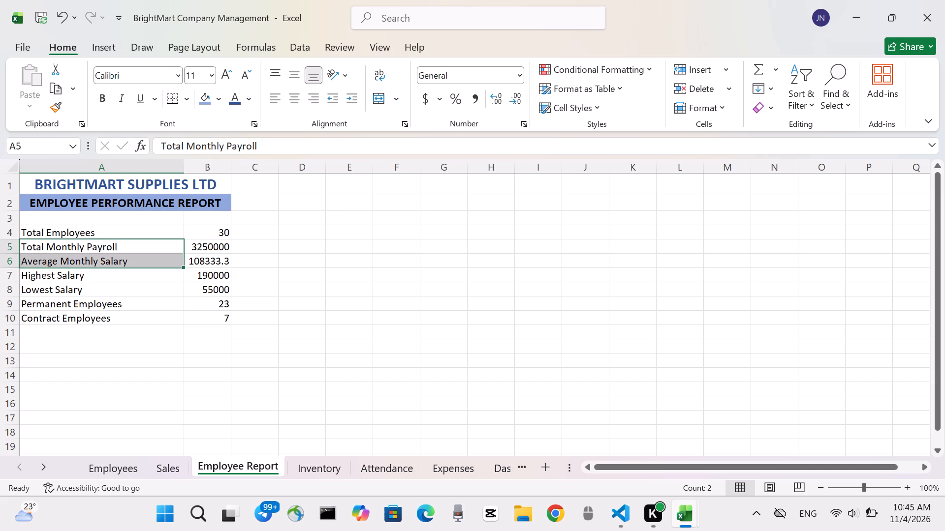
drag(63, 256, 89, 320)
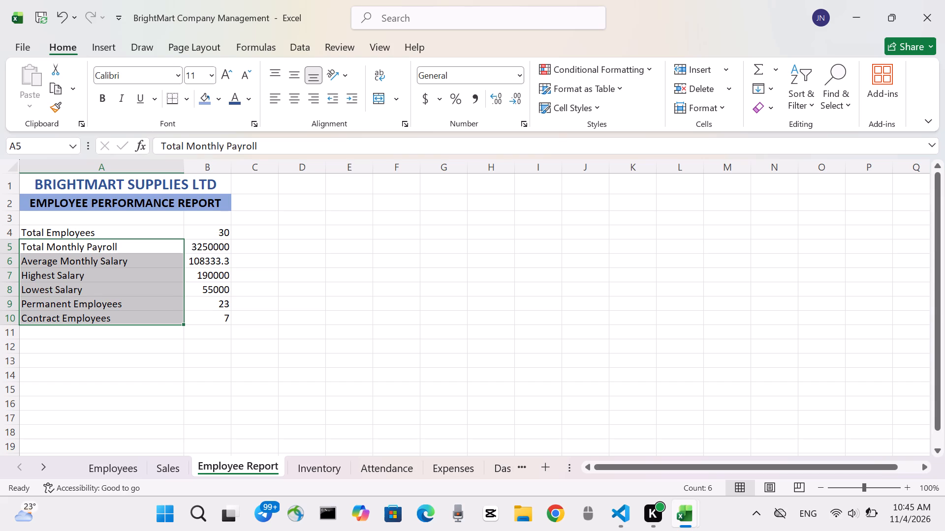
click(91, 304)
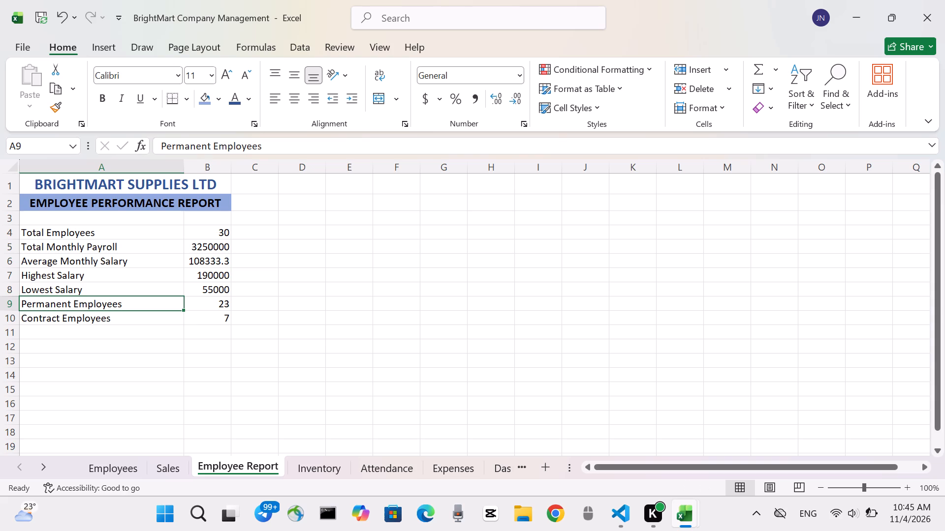
Apply the dollar Currency format with two decimals to the Total Monthly Payroll, Average Monthly Salary and Highest Salary values in B5:B7.
click(190, 245)
drag(190, 245, 198, 256)
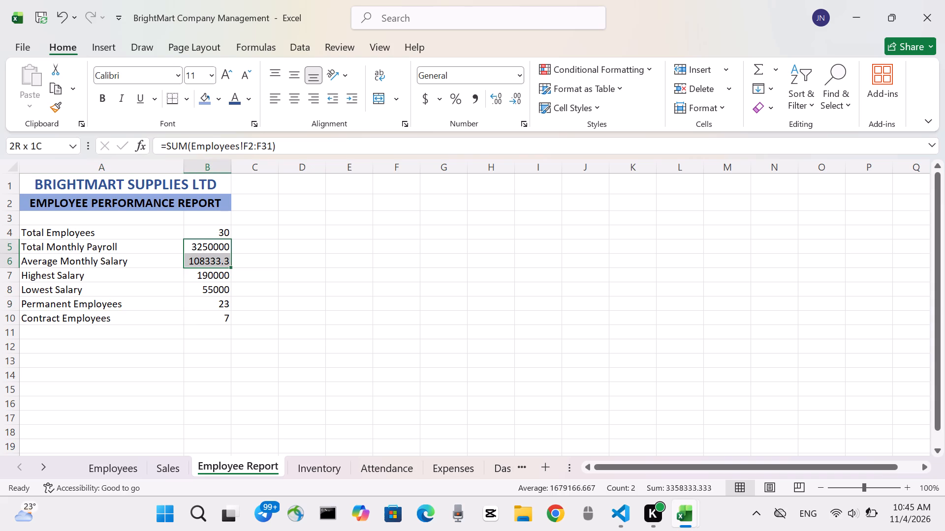
drag(198, 256, 199, 258)
drag(199, 258, 201, 263)
drag(201, 263, 209, 281)
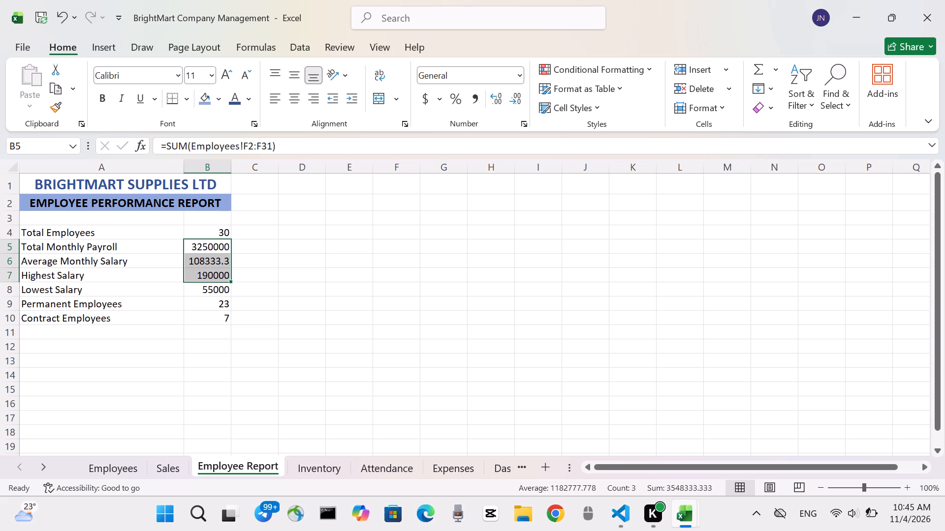
key(ctrl+shift+4)
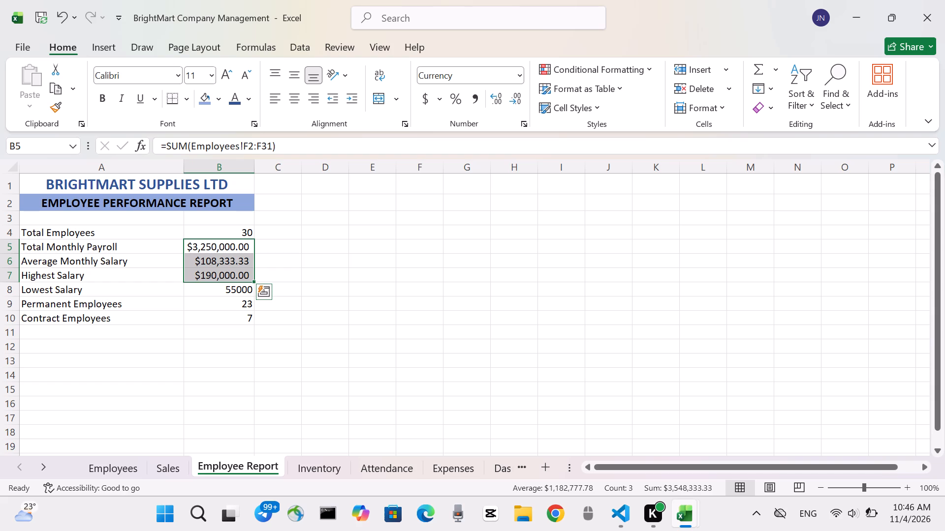
Decrease the decimals of the Total Employees, Lowest Salary, Permanent Employees and Contract Employees values in B4 and B8:B10 to whole numbers.
click(213, 229)
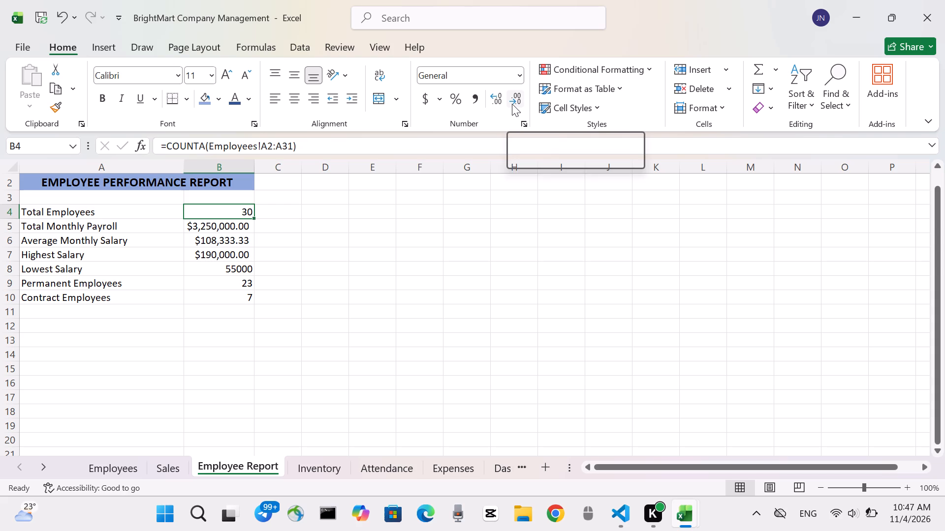
click(512, 104)
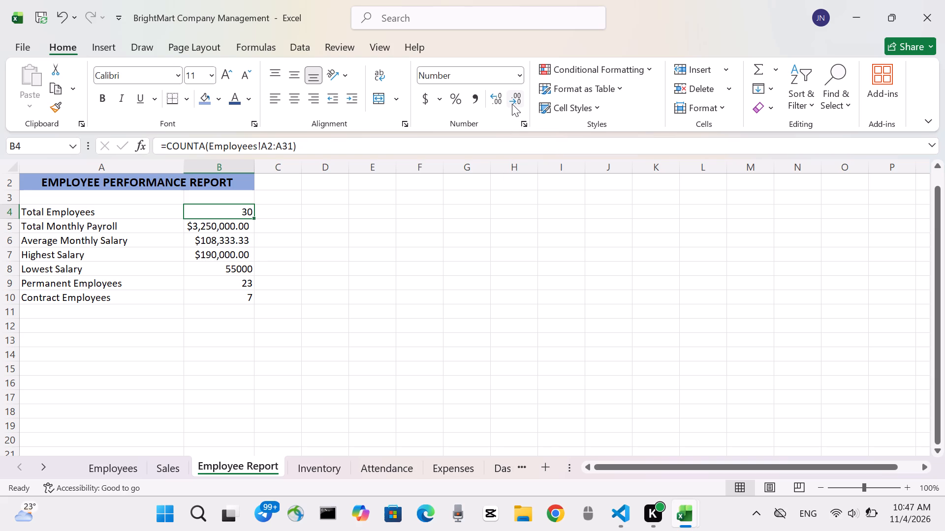
click(512, 104)
click(512, 104)
click(226, 269)
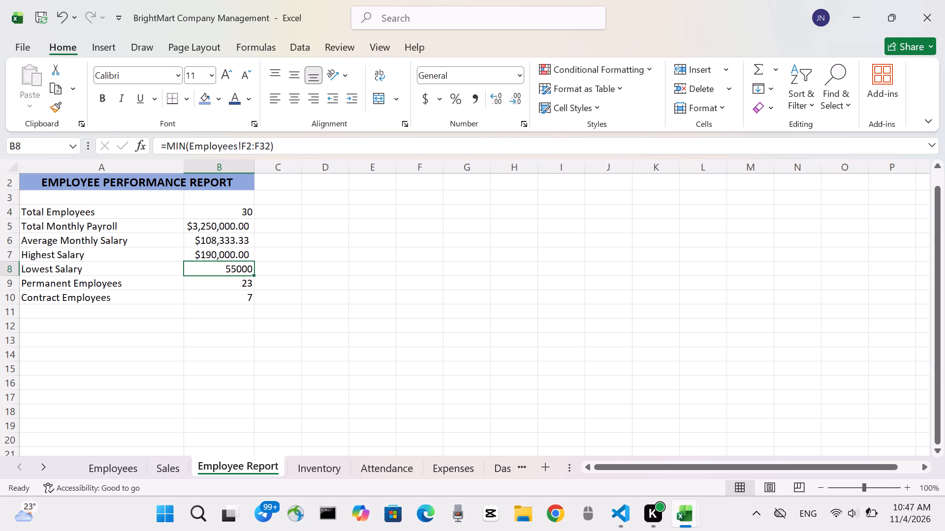
click(519, 99)
double_click(519, 99)
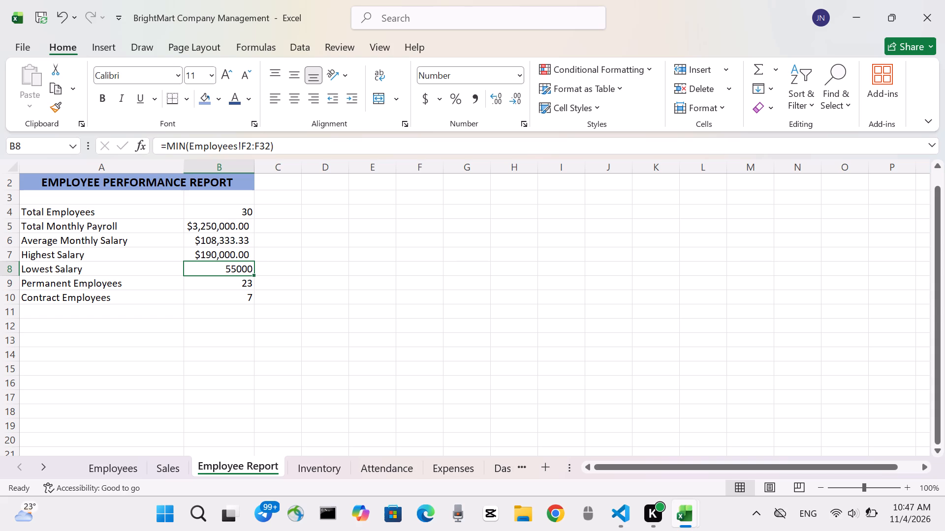
click(224, 285)
double_click(519, 106)
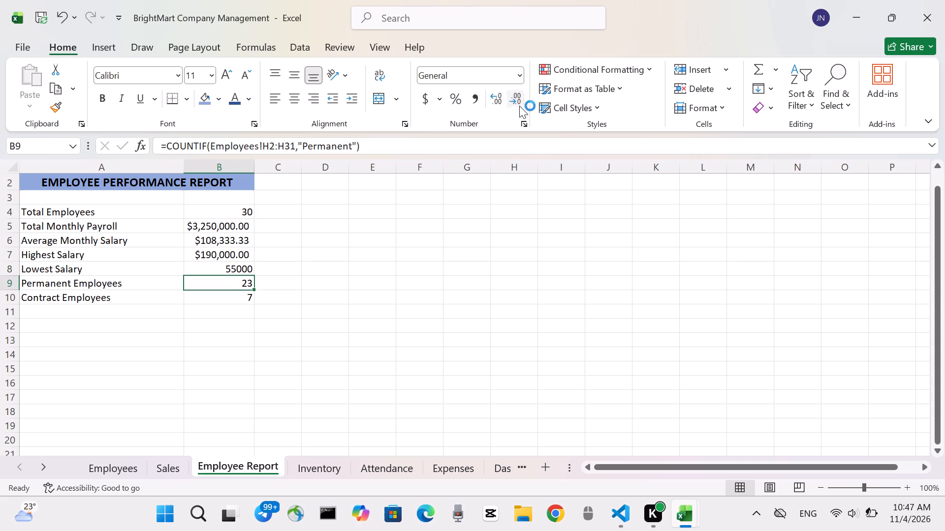
click(236, 300)
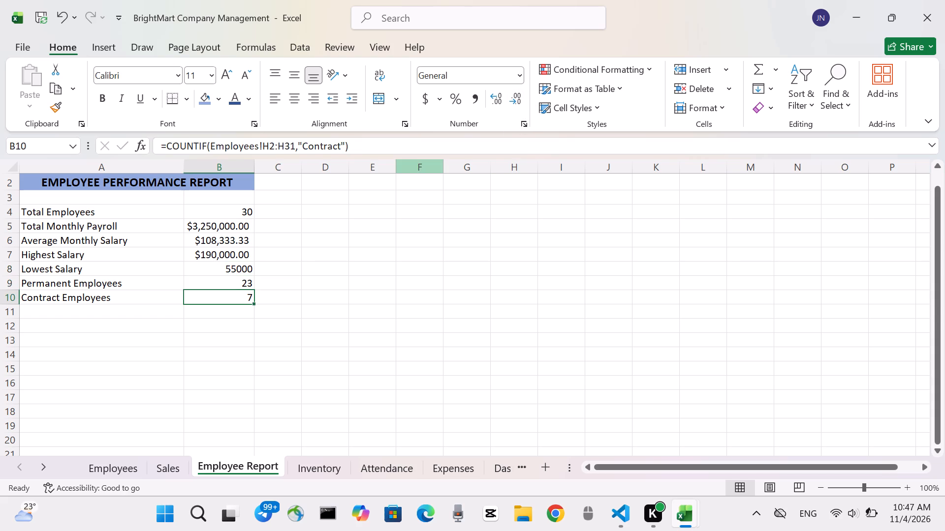
double_click(518, 102)
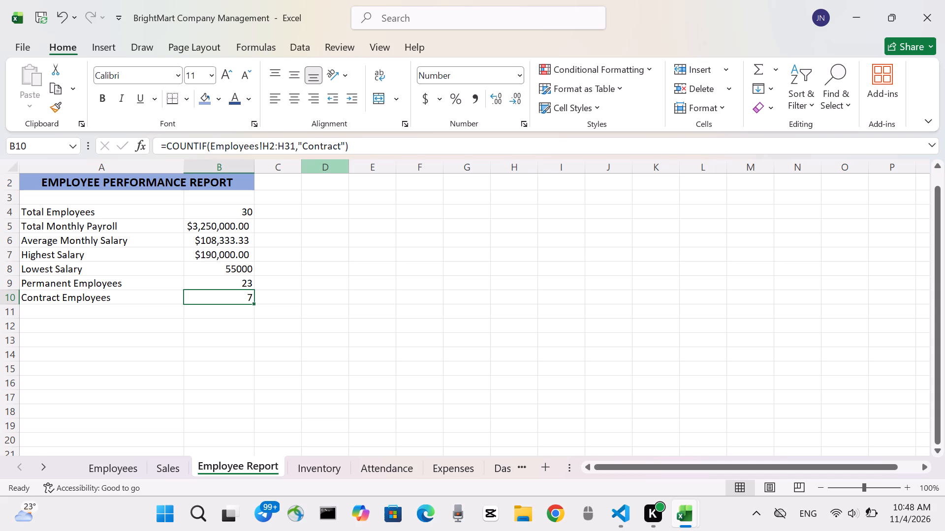
Apply All Borders to the summary table in A4:B10.
drag(26, 210, 196, 248)
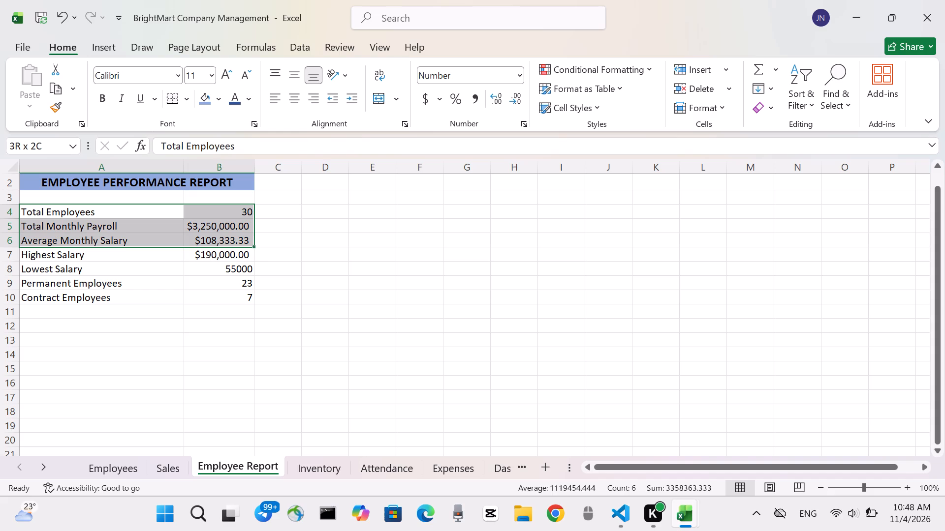
drag(196, 248, 246, 293)
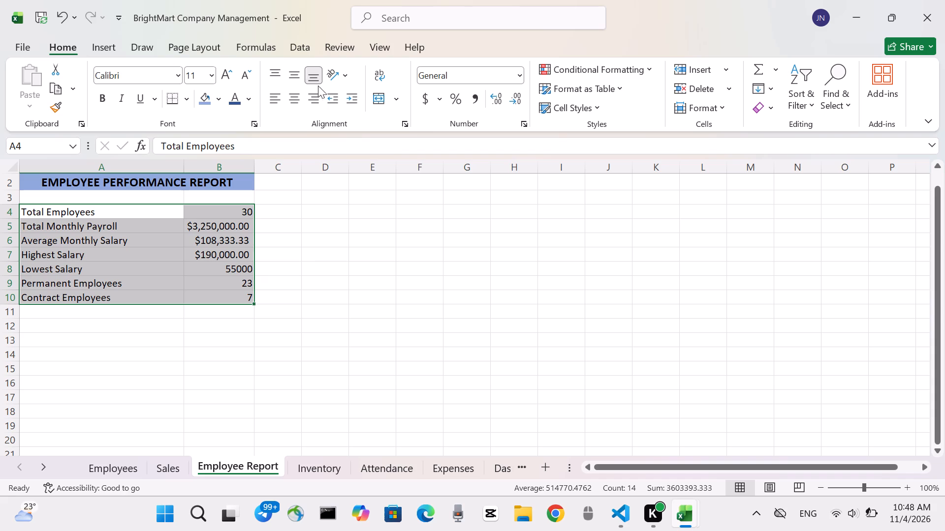
click(186, 99)
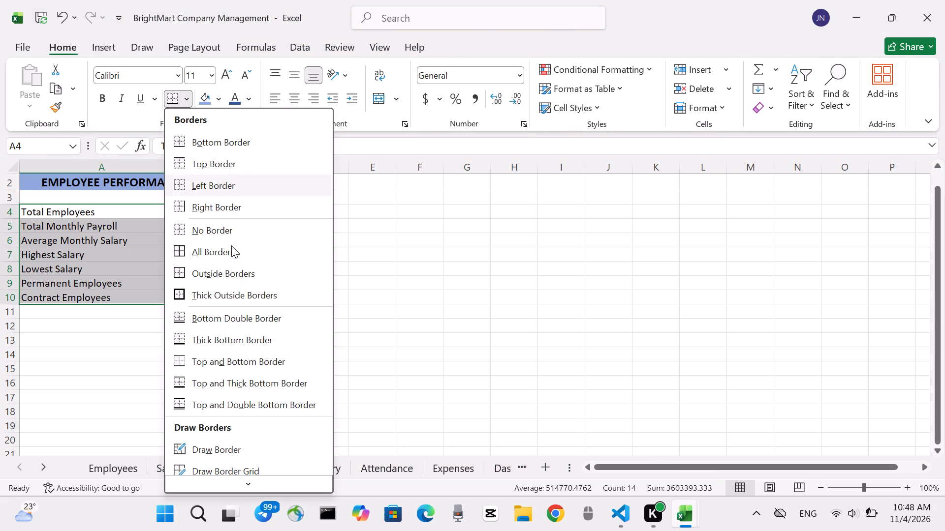
click(231, 249)
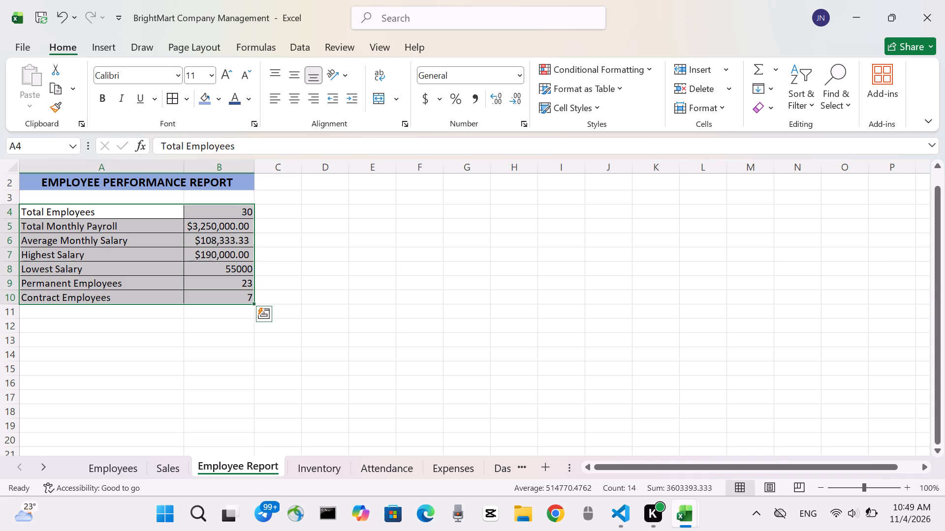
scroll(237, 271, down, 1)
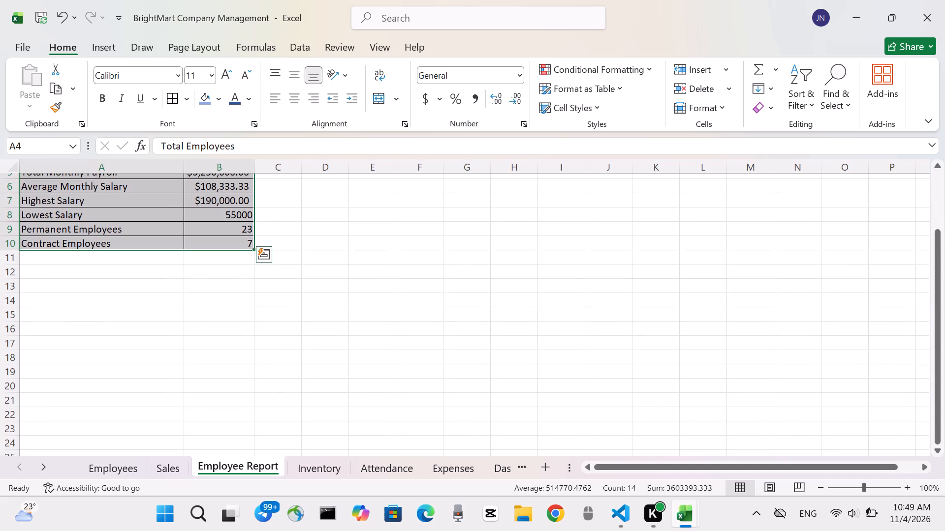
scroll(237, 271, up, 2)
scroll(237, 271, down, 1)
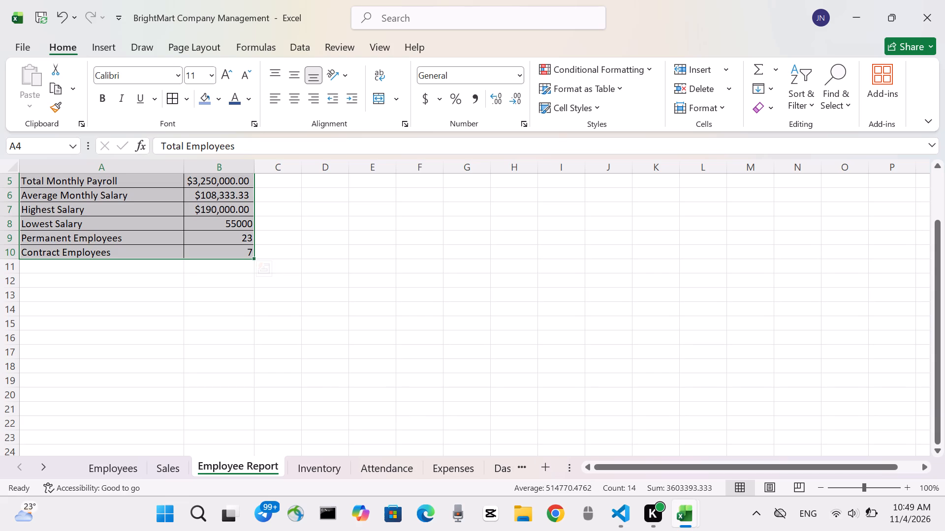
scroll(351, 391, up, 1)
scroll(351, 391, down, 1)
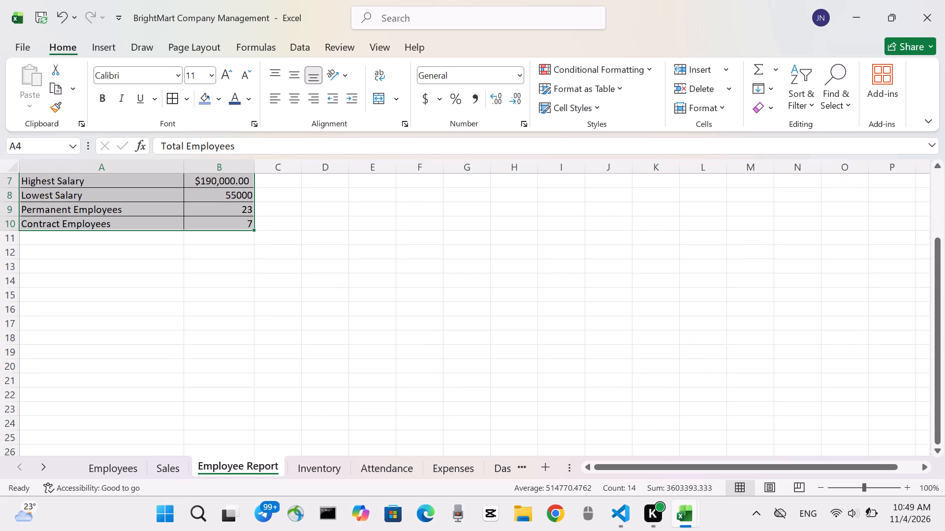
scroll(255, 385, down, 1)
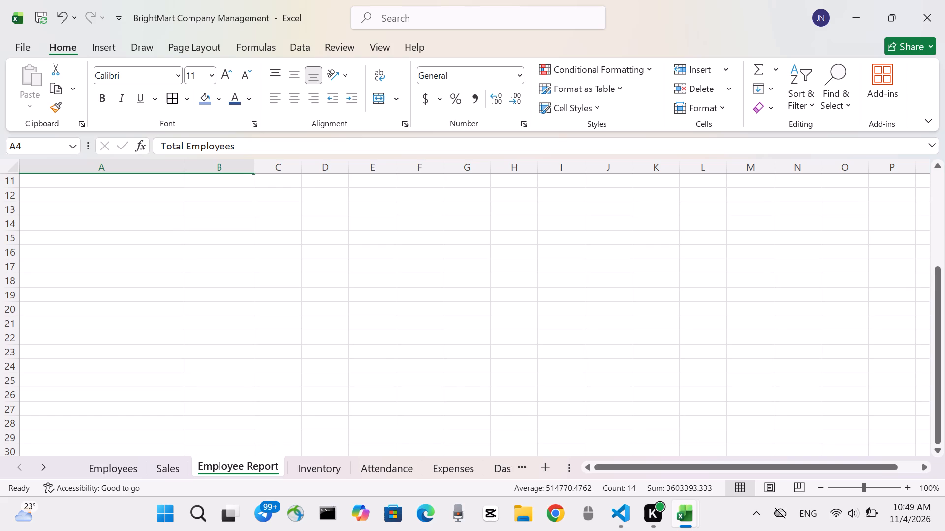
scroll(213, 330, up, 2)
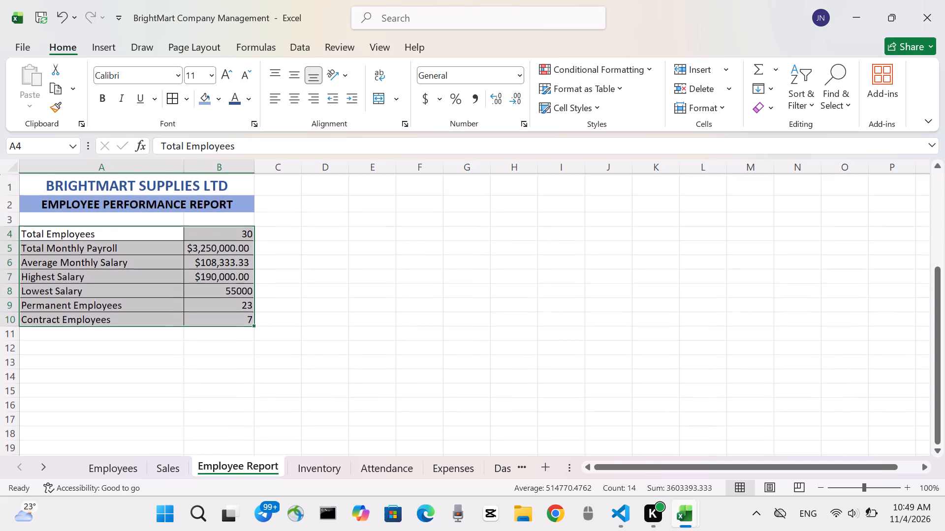
Start a department table below the summary with the headers Department in A13 and Employee Count in B13.
scroll(213, 330, down, 1)
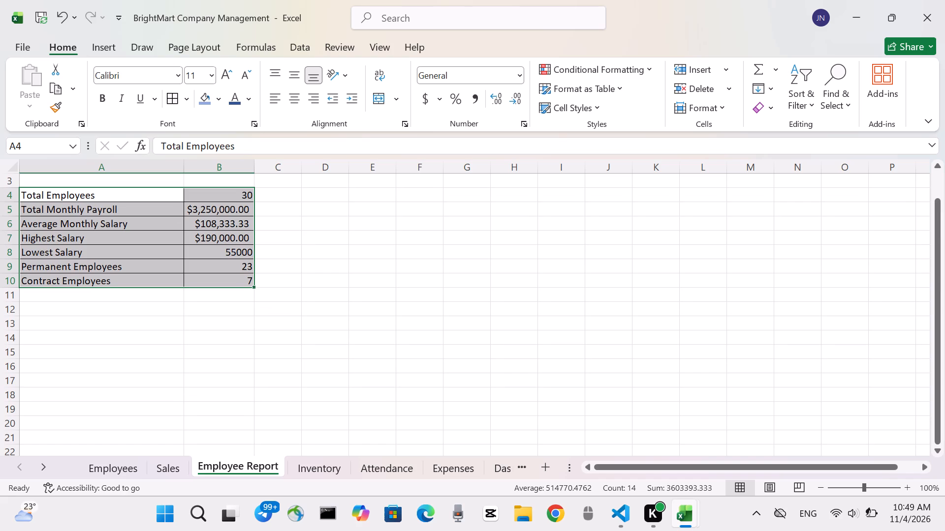
click(71, 326)
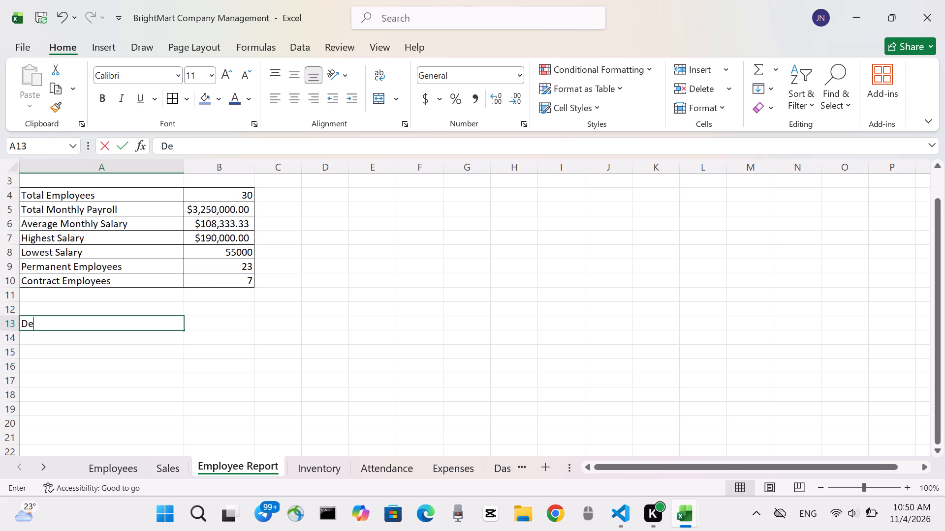
key(BackSpace)
text(partment)
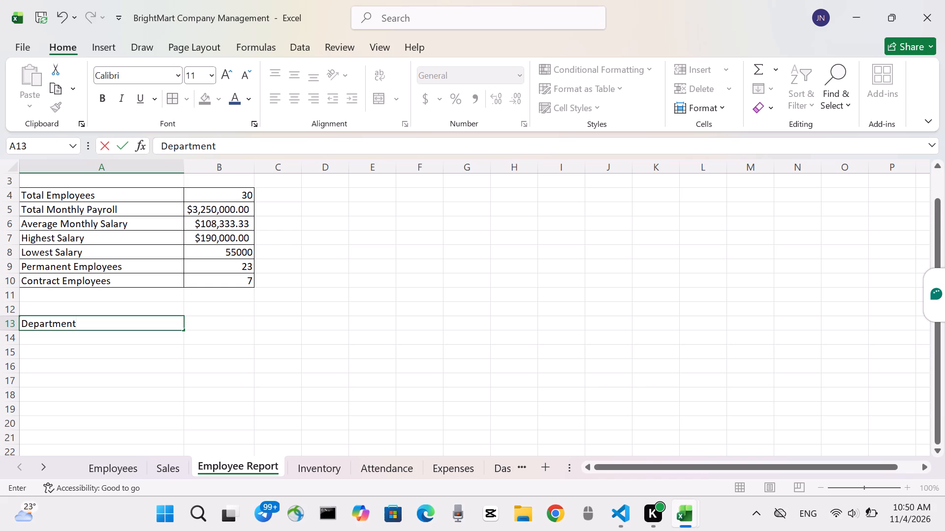
key(Right)
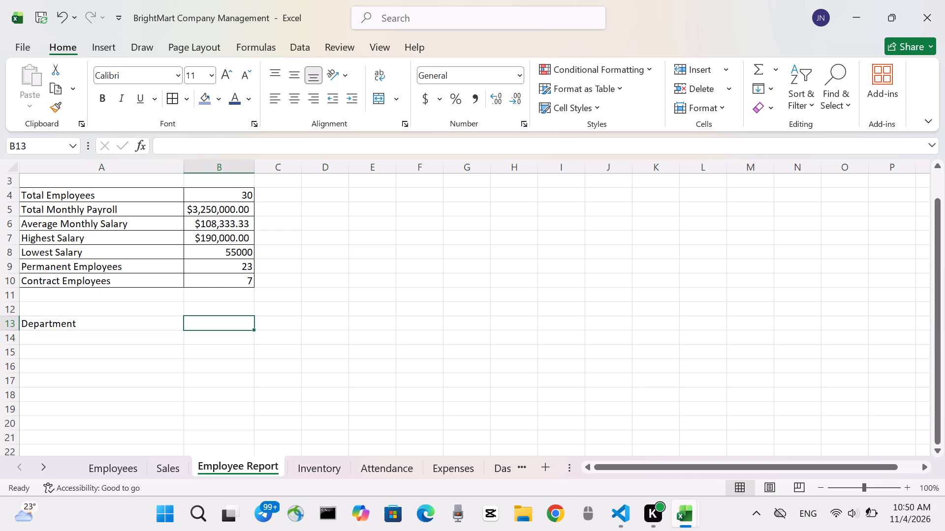
text(mployee)
key(space)
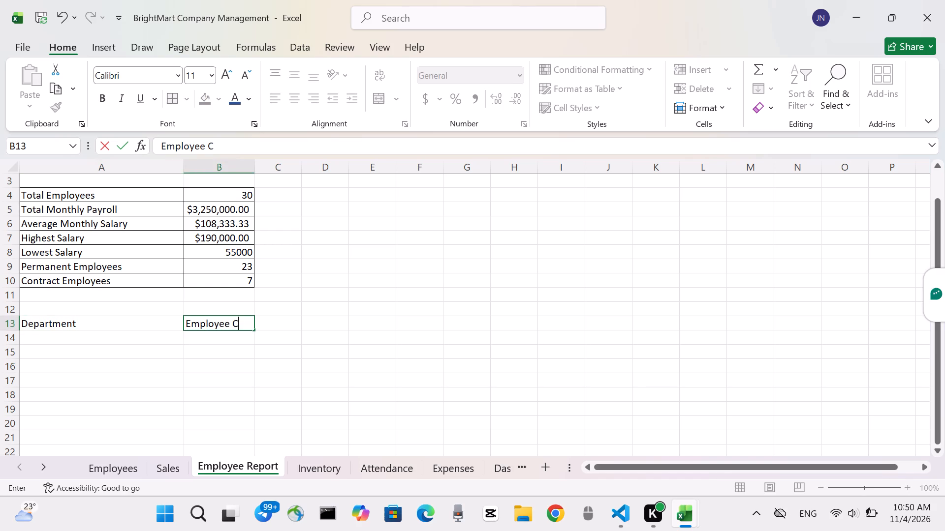
text(ount)
key(Down)
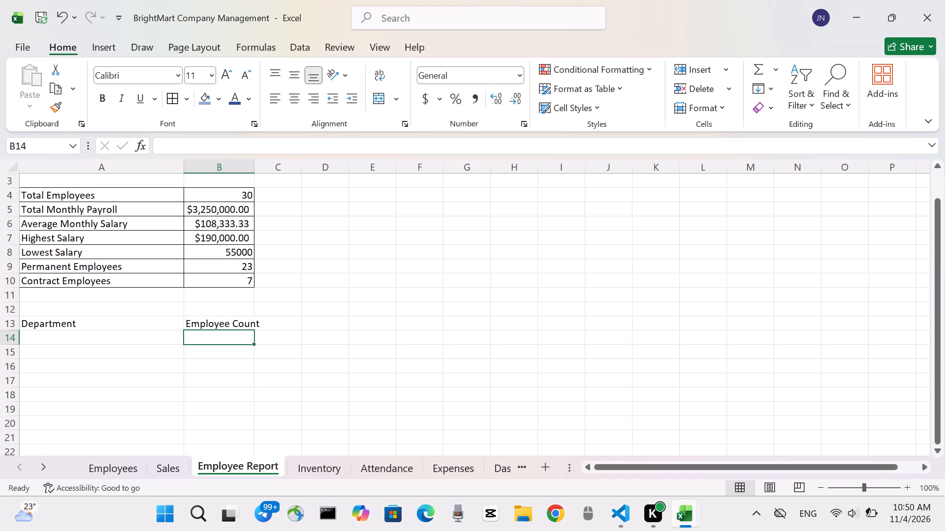
Enter the header Total Monthly Salary in C13, correcting the spelling of Monthly.
key(Up)
key(Right)
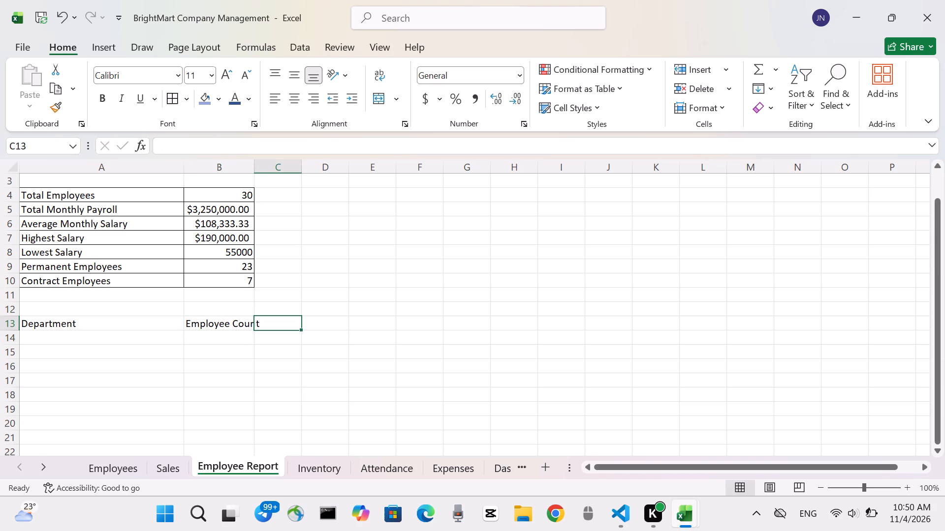
text(oy)
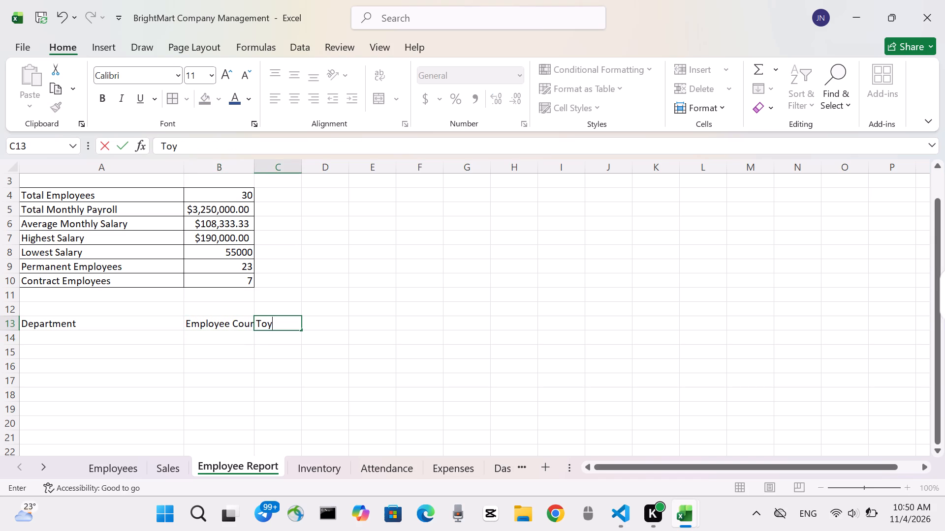
key(BackSpace)
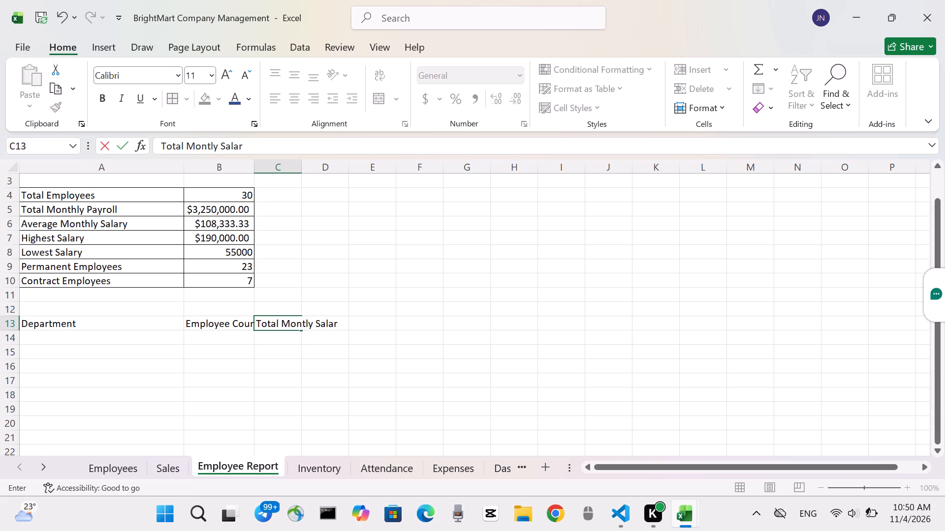
click(307, 325)
click(307, 325)
key(Right)
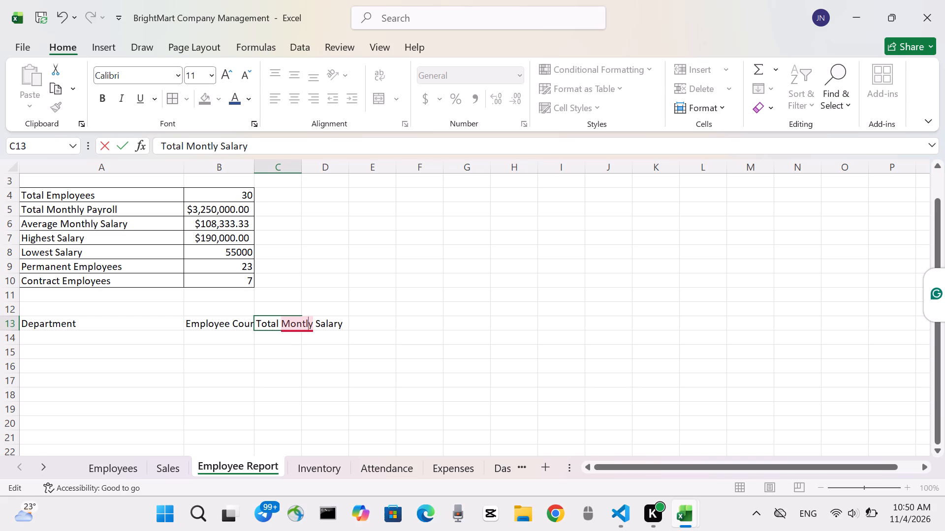
key(BackSpace)
text(hl)
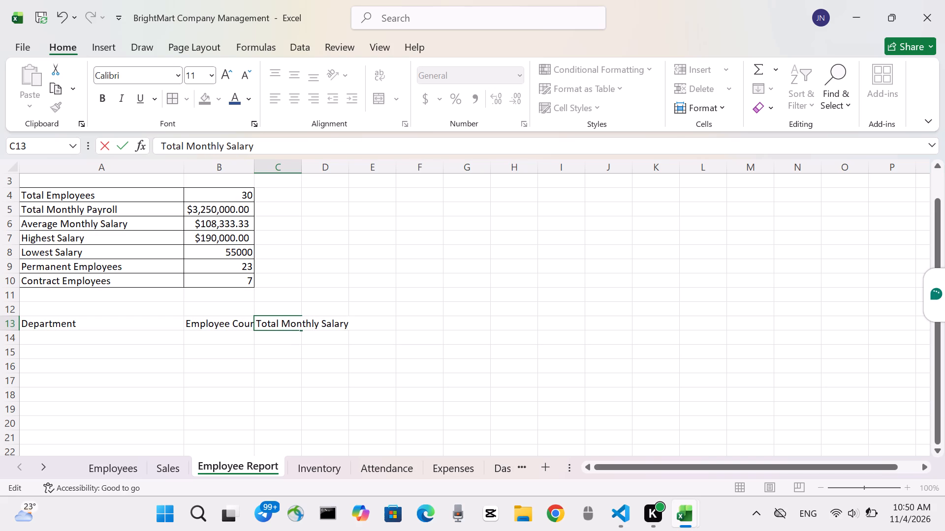
Widen columns B and C to fit the Employee Count and Total Monthly Salary headers.
click(253, 166)
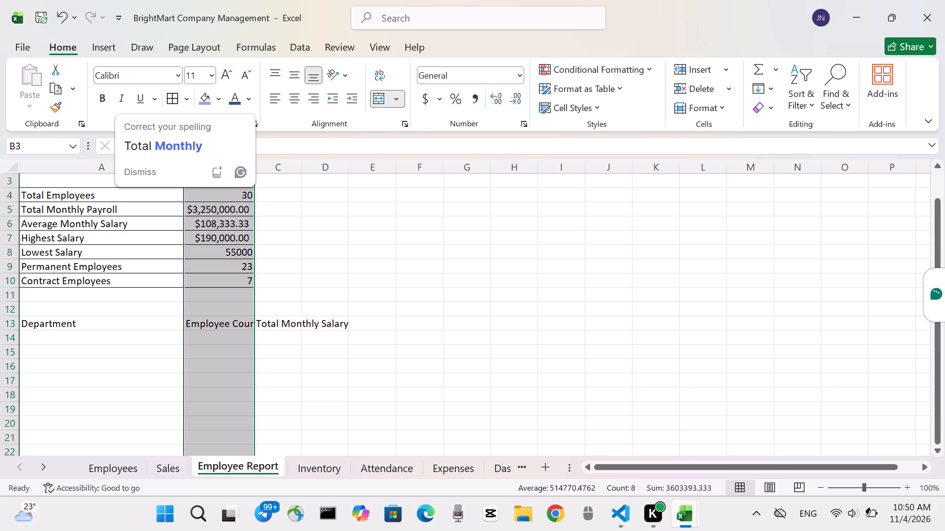
drag(253, 166, 243, 182)
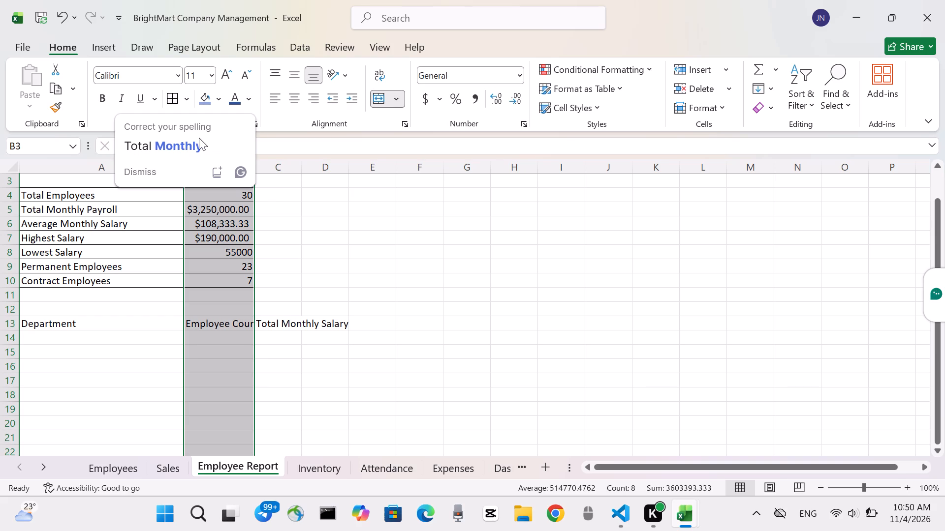
click(199, 138)
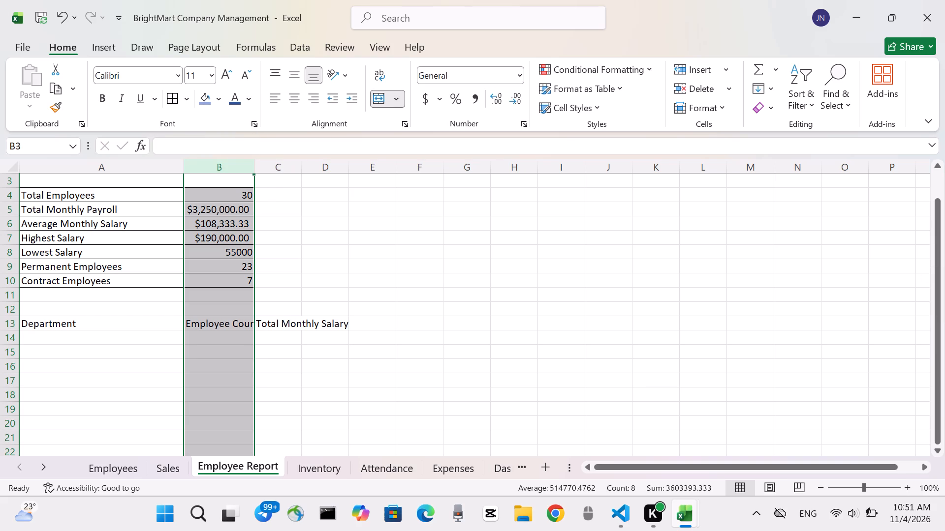
drag(251, 168, 258, 168)
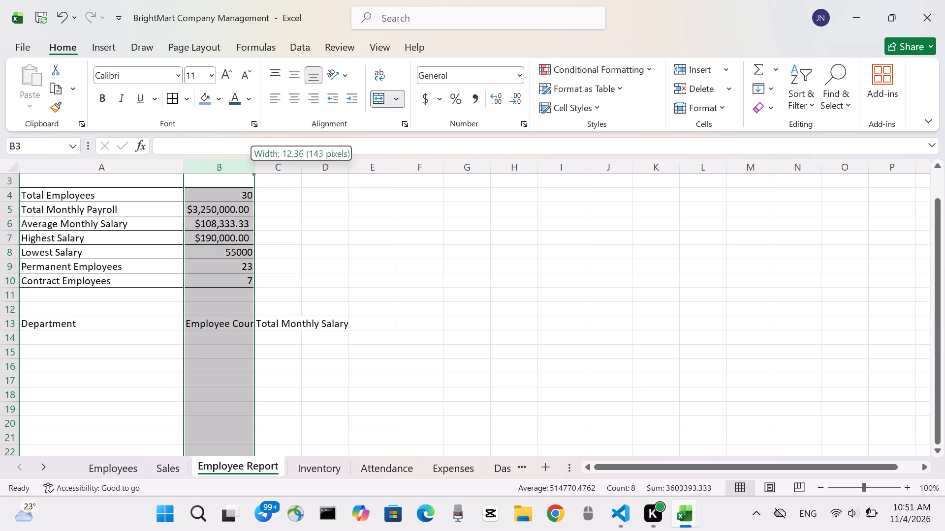
drag(258, 168, 274, 169)
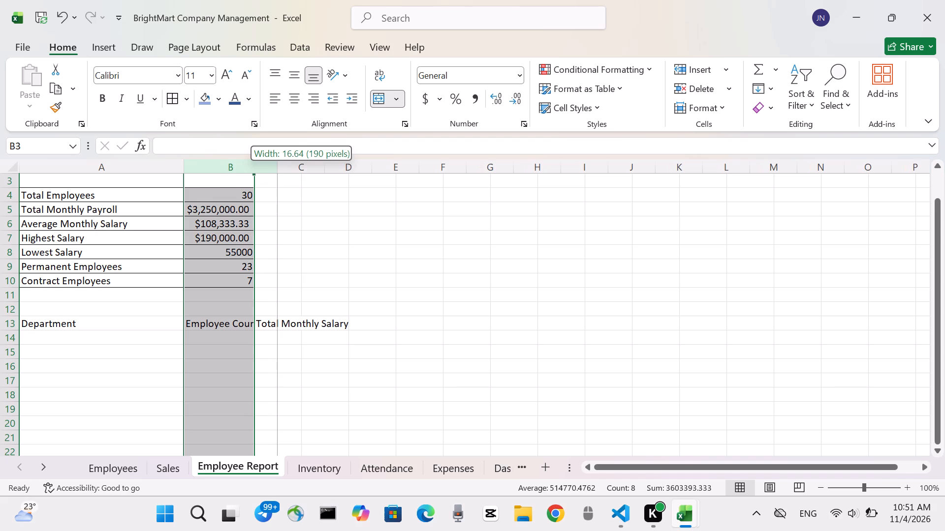
drag(274, 169, 268, 169)
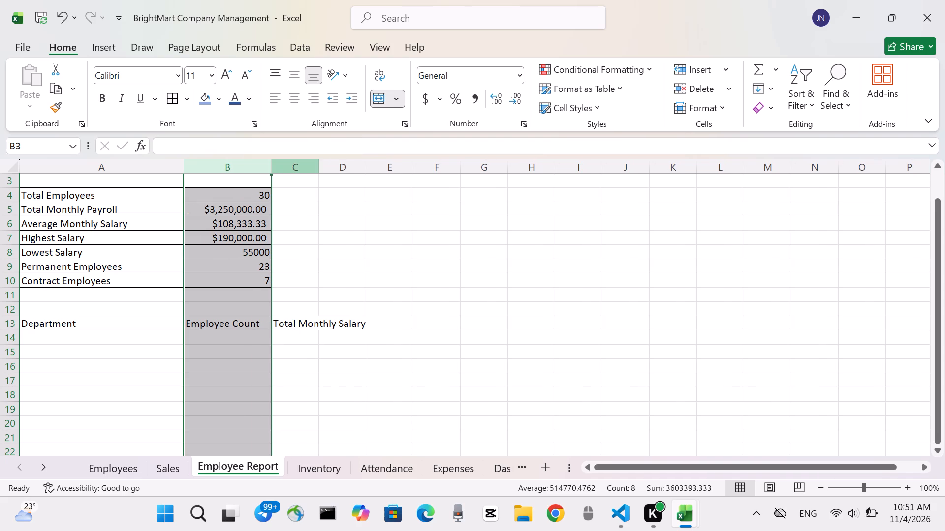
click(317, 170)
click(317, 170)
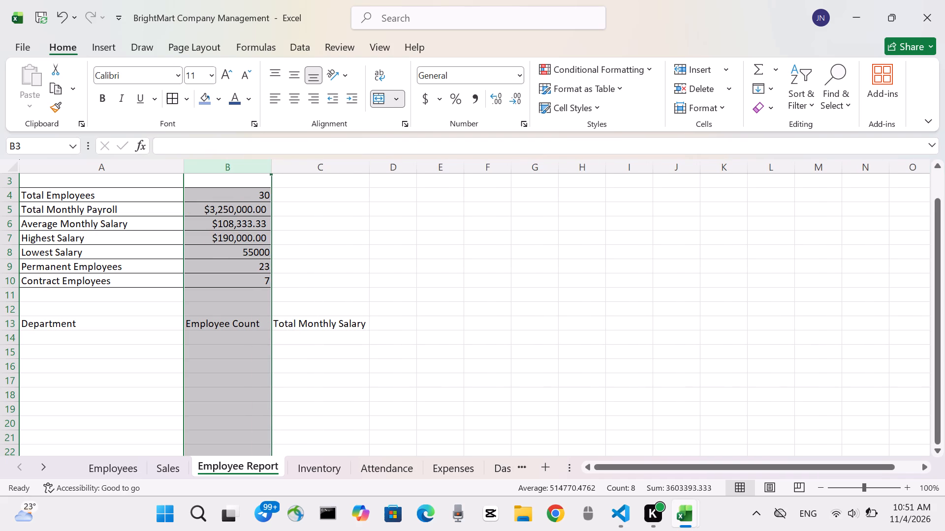
click(250, 264)
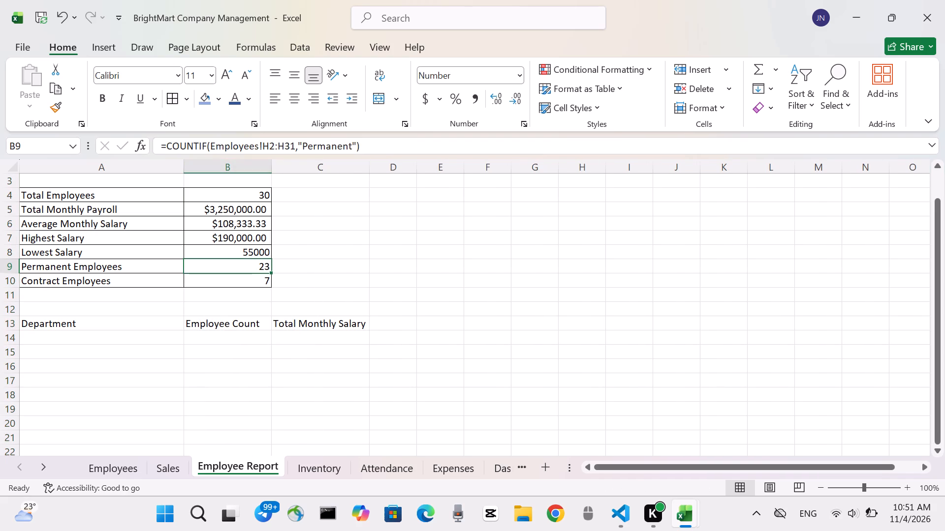
List the departments Sales, Finance, IT, HR, Operations, Marketing and Customer Service in A14:A20 under the Department header.
scroll(196, 340, down, 1)
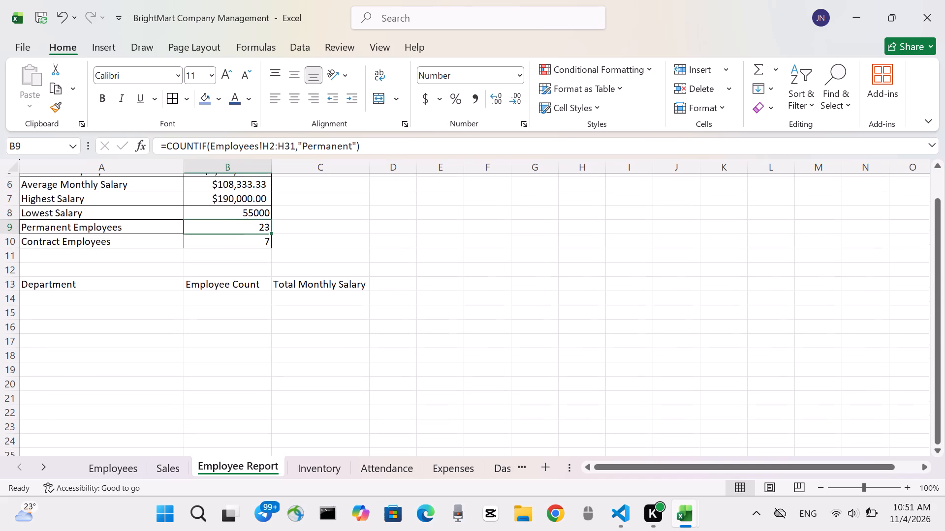
scroll(196, 340, down, 1)
click(233, 295)
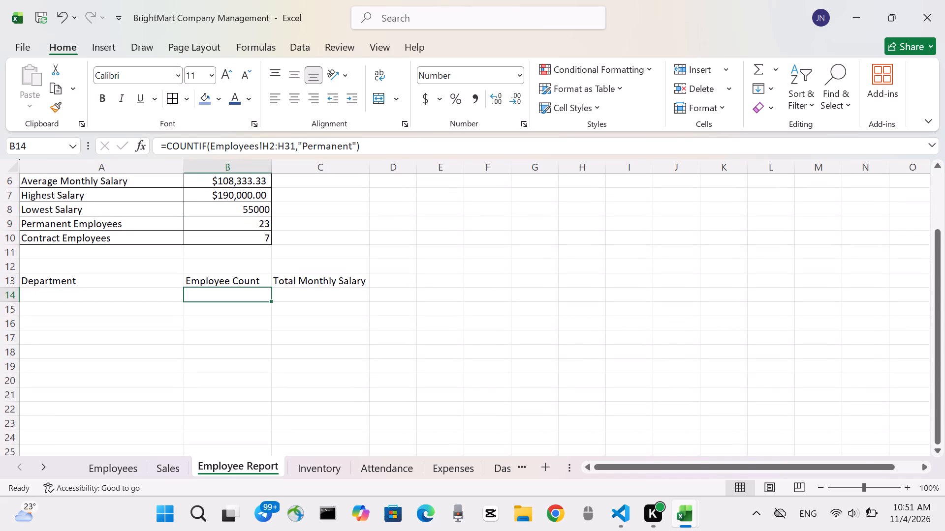
click(233, 283)
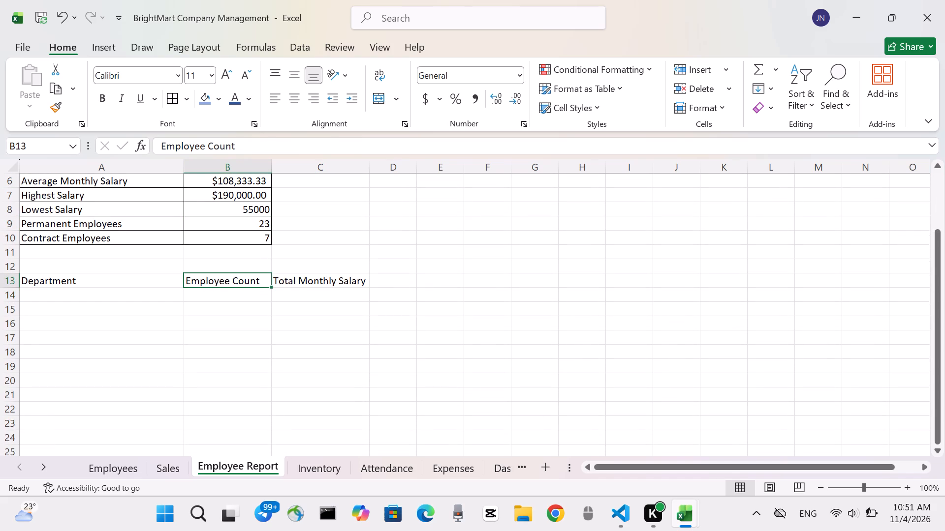
click(51, 285)
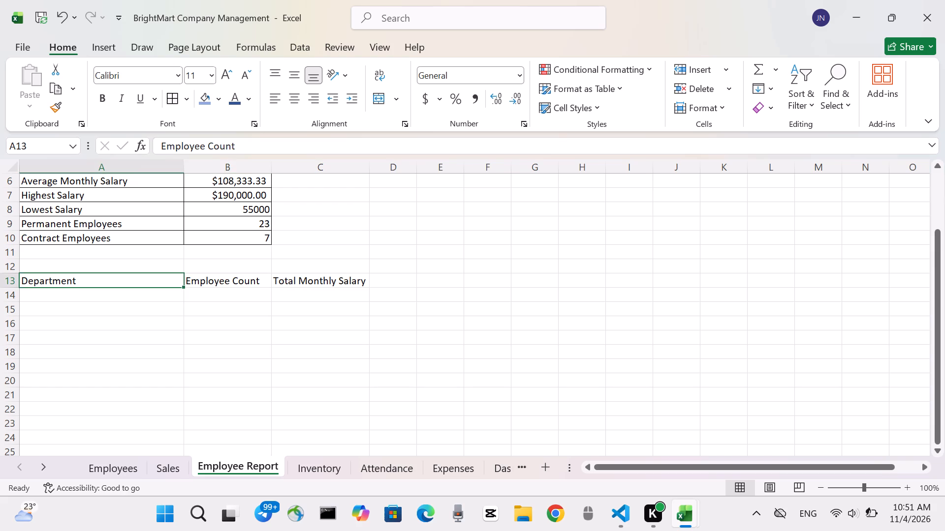
click(47, 298)
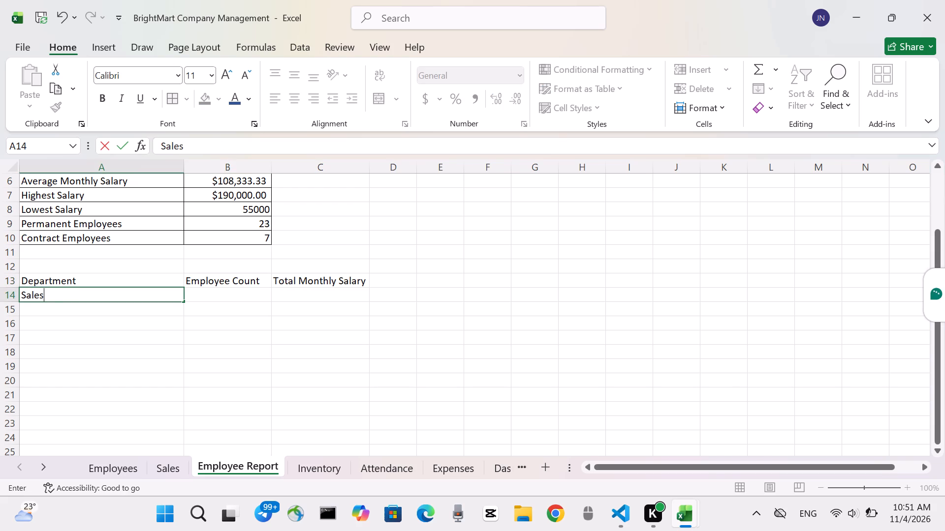
key(Down)
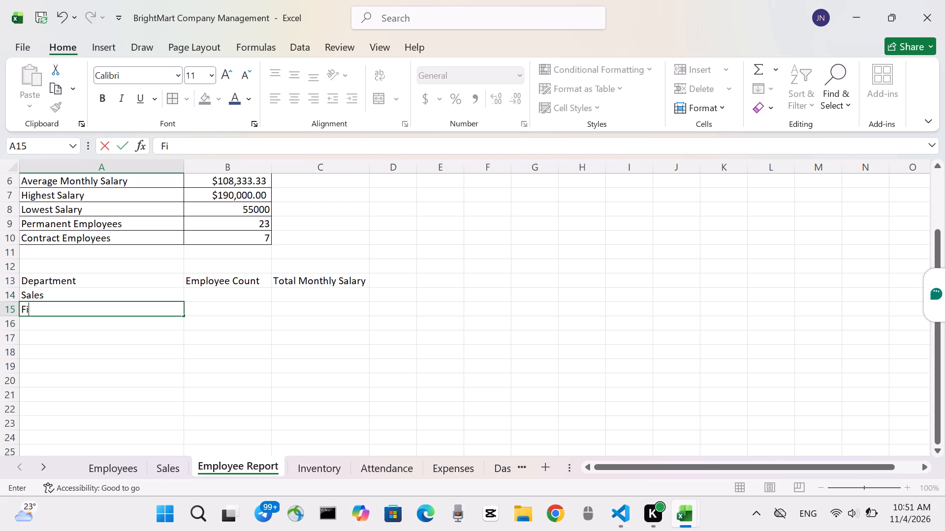
text(nance)
key(Left)
key(Down)
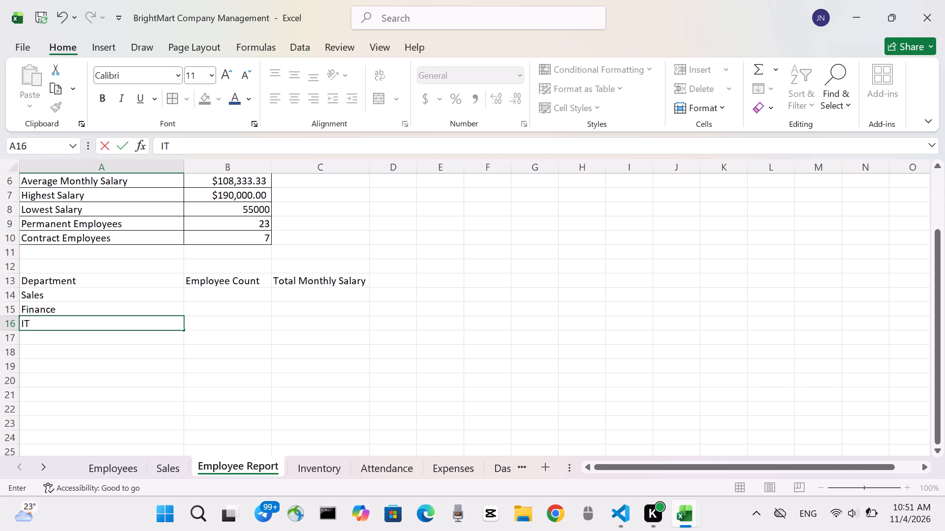
key(Down)
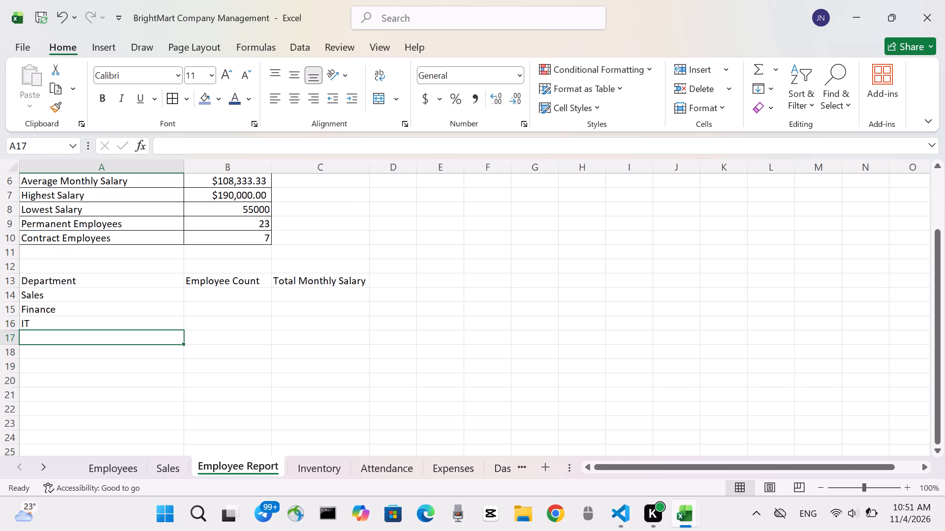
text(HR)
key(Down)
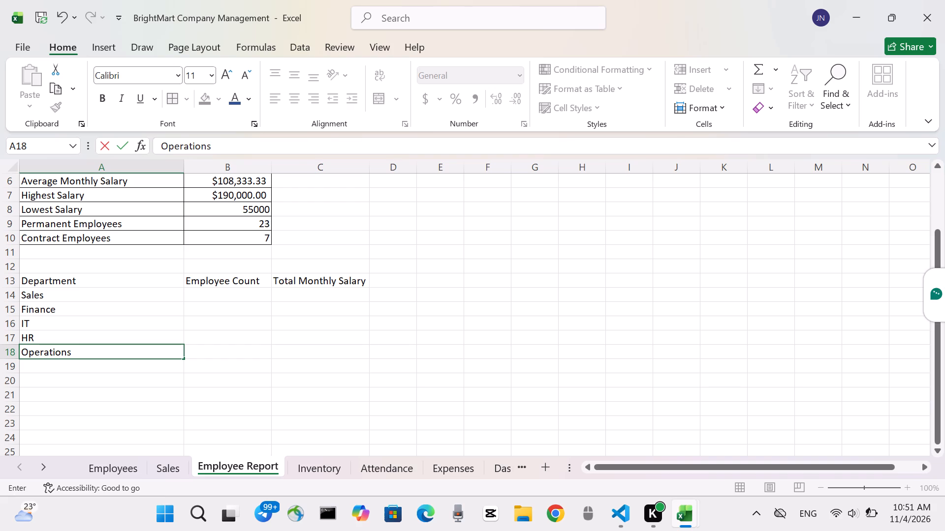
key(Down)
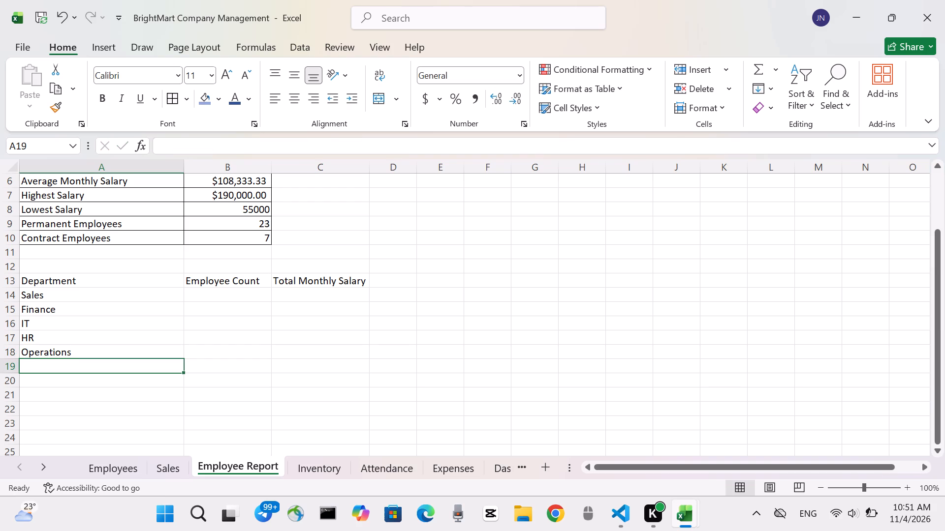
key(a)
text(rketing)
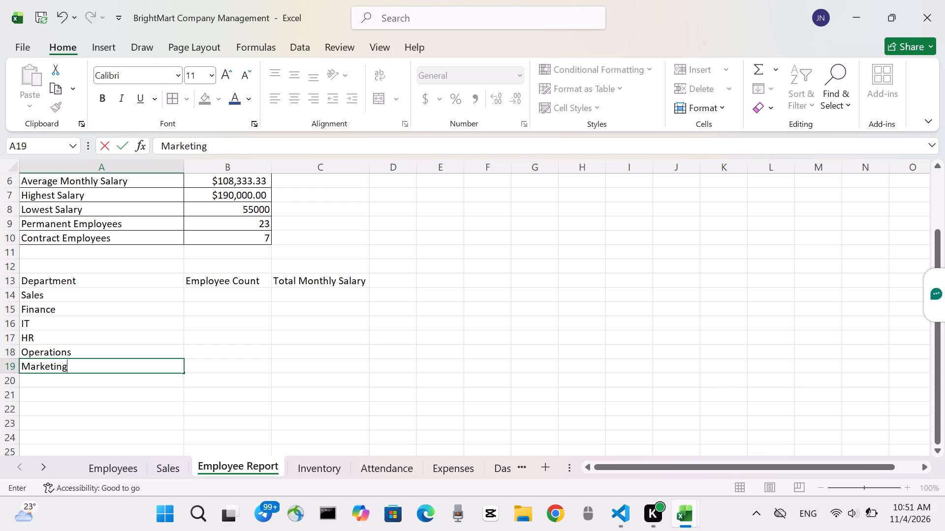
key(Down)
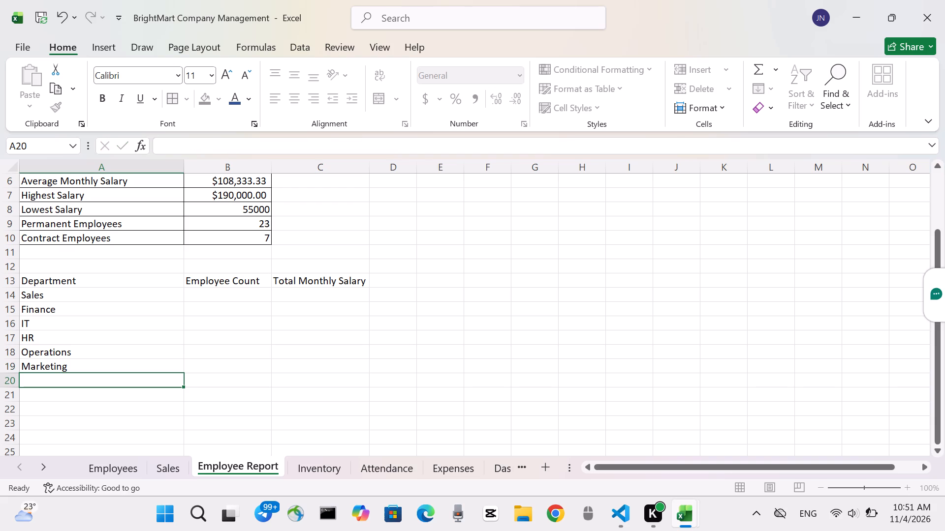
text(ustomer)
key(space)
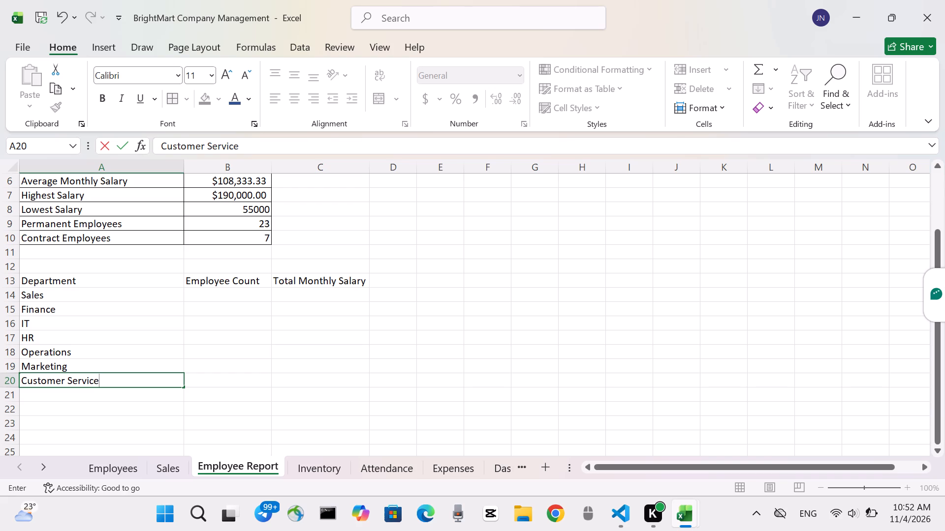
Enter the formula =COUNTIF(Employees!C$2:C$31,A14) in B14 to count the Sales employees.
click(220, 295)
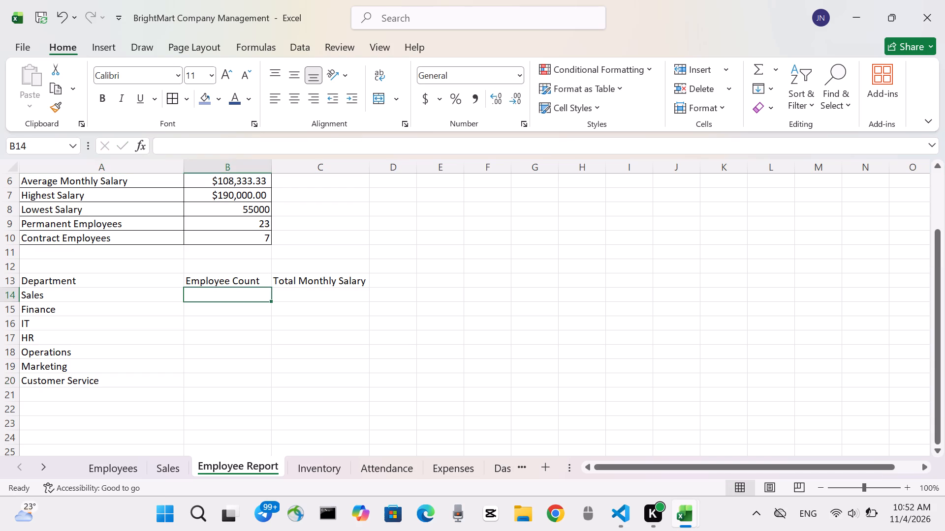
key(equal)
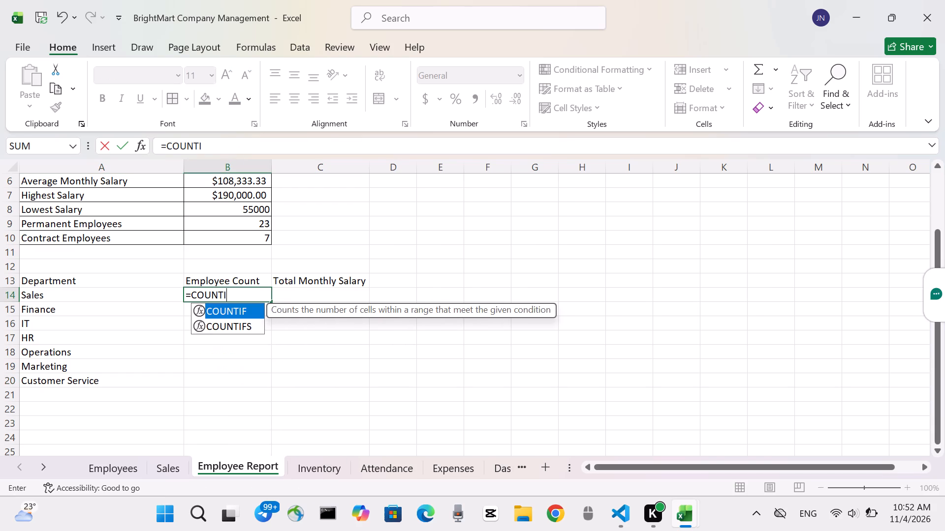
key(shift+parenleft)
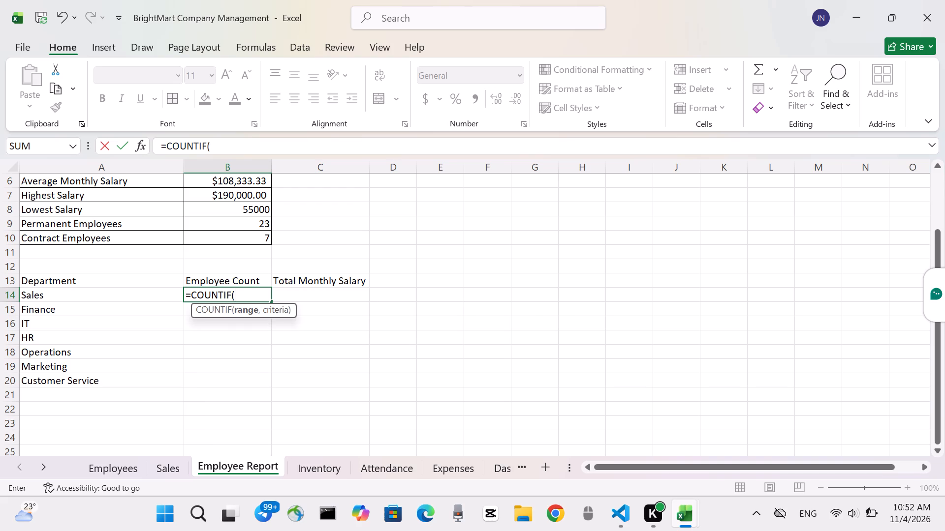
text(mplou)
key(BackSpace)
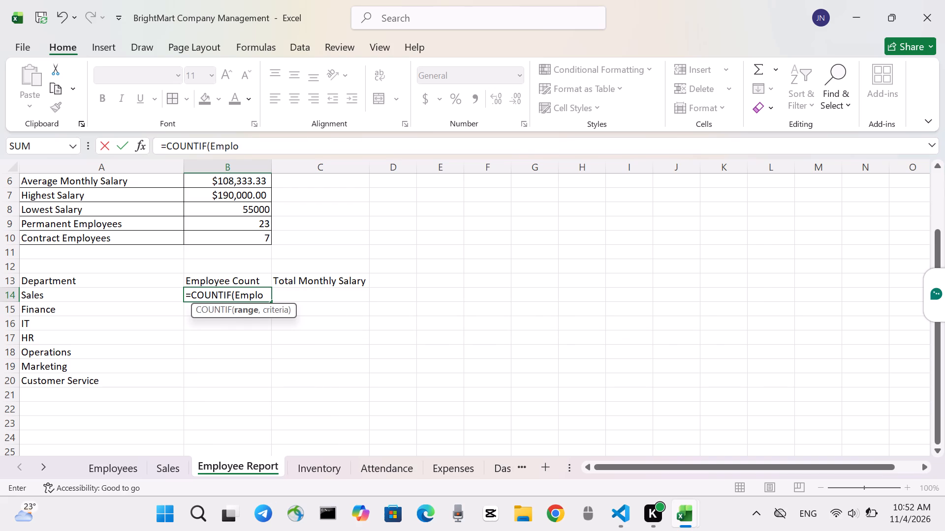
text(yees)
key(shift+exclam)
text(C@)
key(shift+colon)
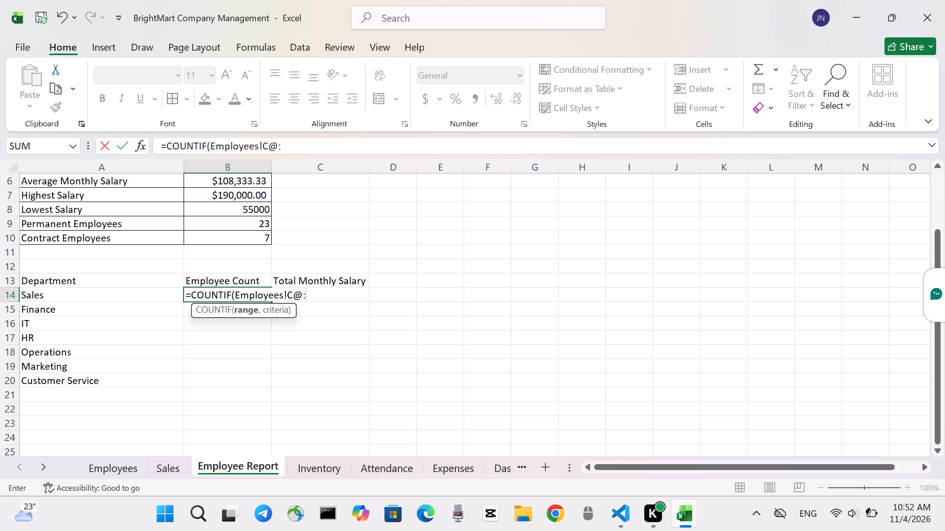
key(BackSpace)
key(BackSpace)
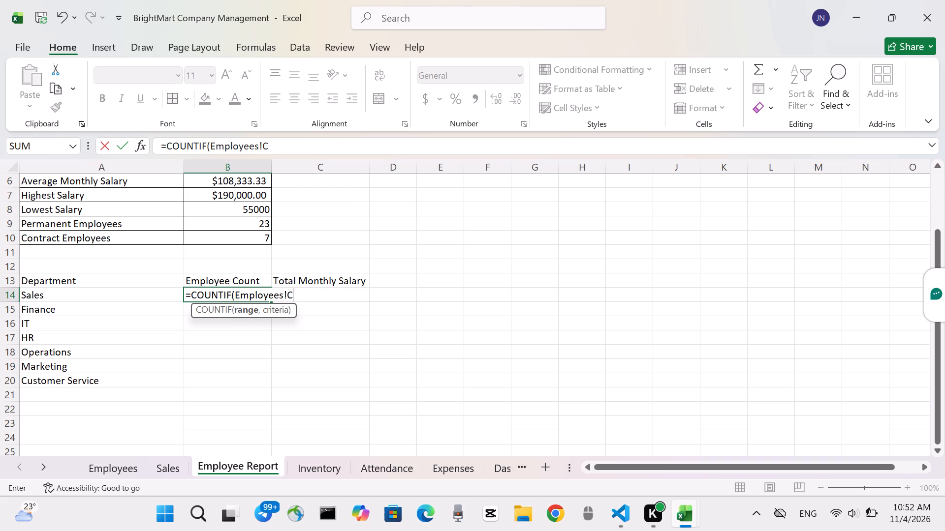
key(shift+colon)
key(BackSpace)
key(2)
key(shift+colon)
key(BackSpace)
key(BackSpace)
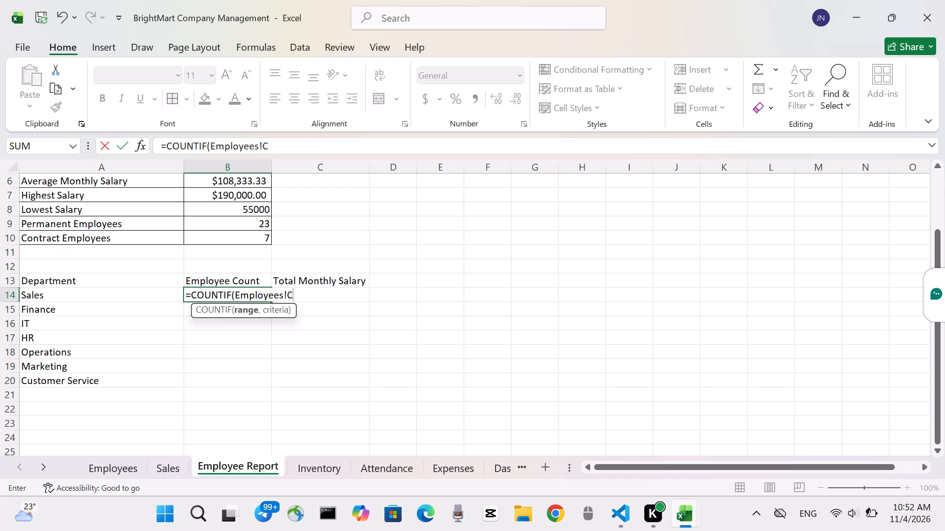
key(shift+at)
key(shift+BackSpace)
key(shift+dollar)
key(2)
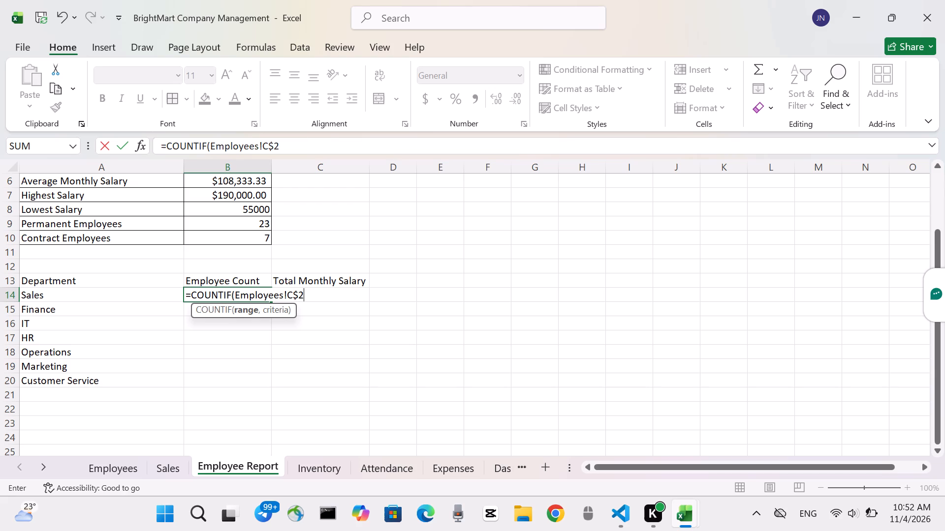
key(shift+quotedbl)
key(shift+BackSpace)
key(shift+colon)
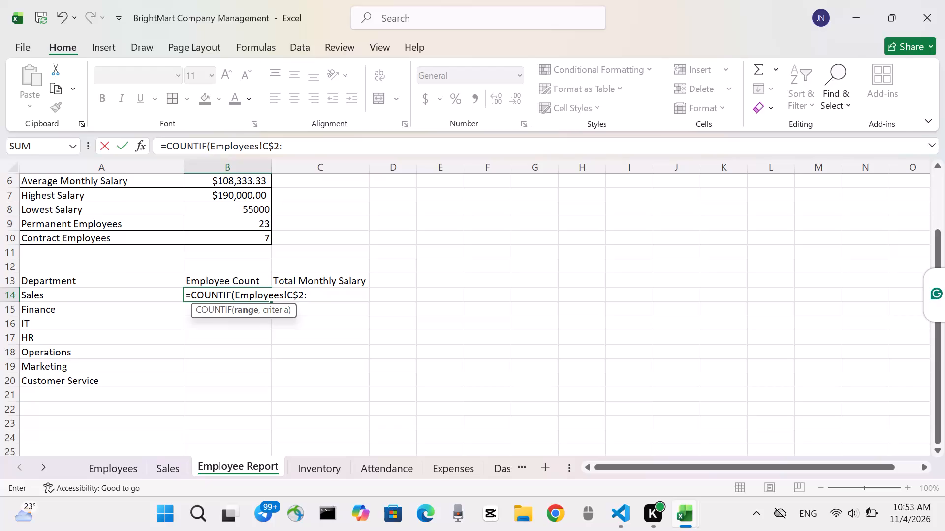
key(shift+c)
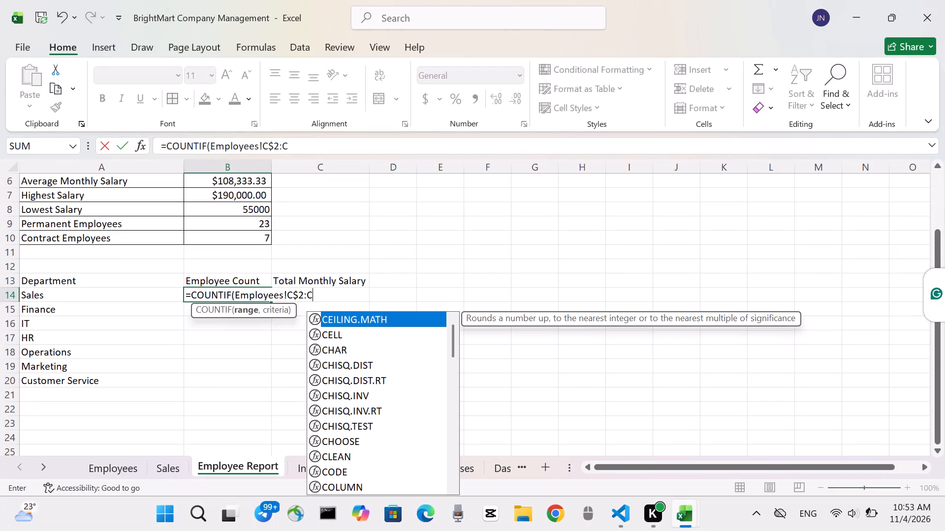
key(shift+dollar)
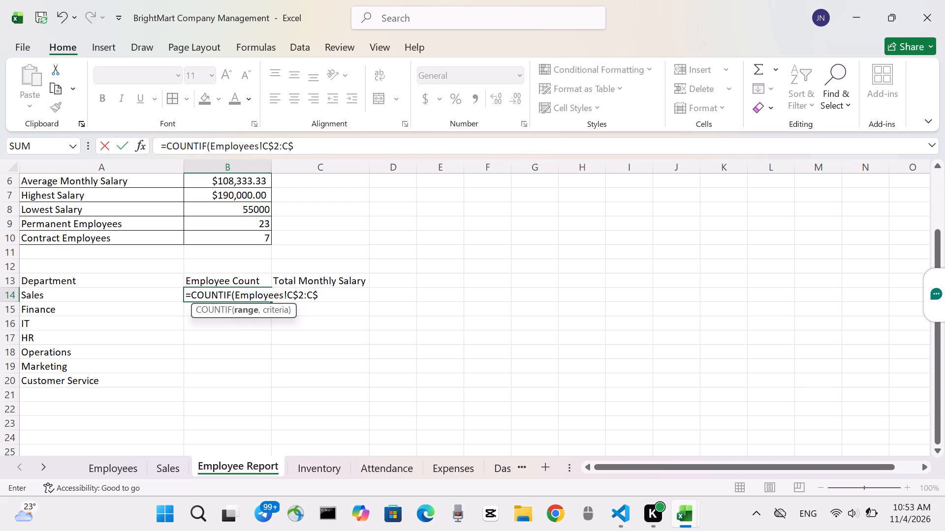
text(31)
key(comma)
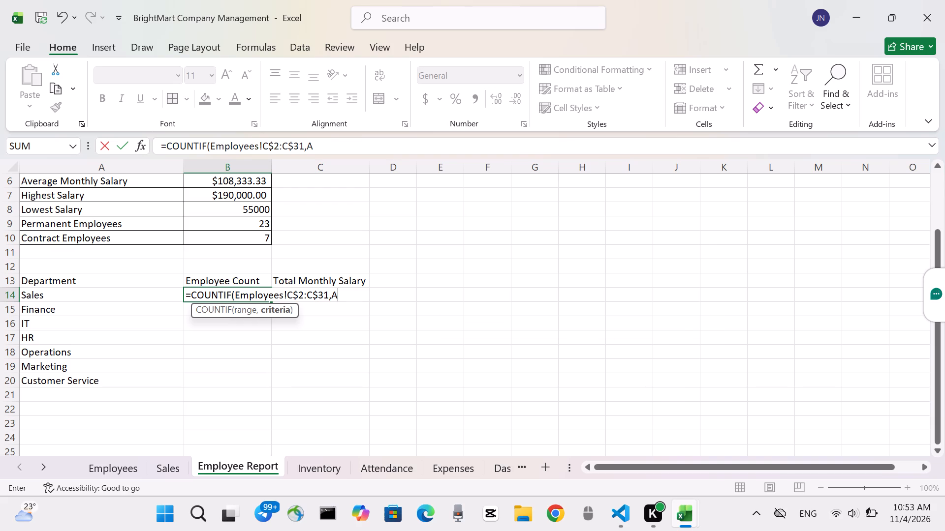
key(1)
key(4)
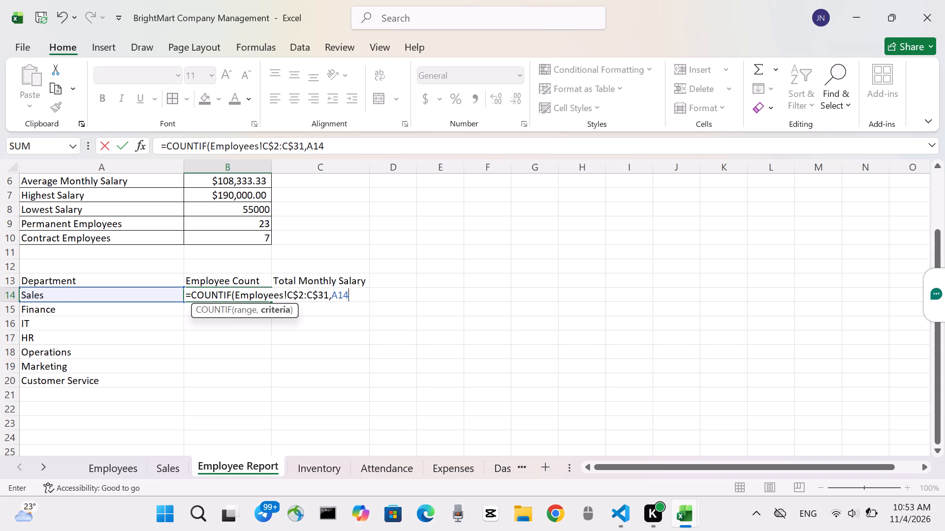
key(shift+parenright)
key(Return)
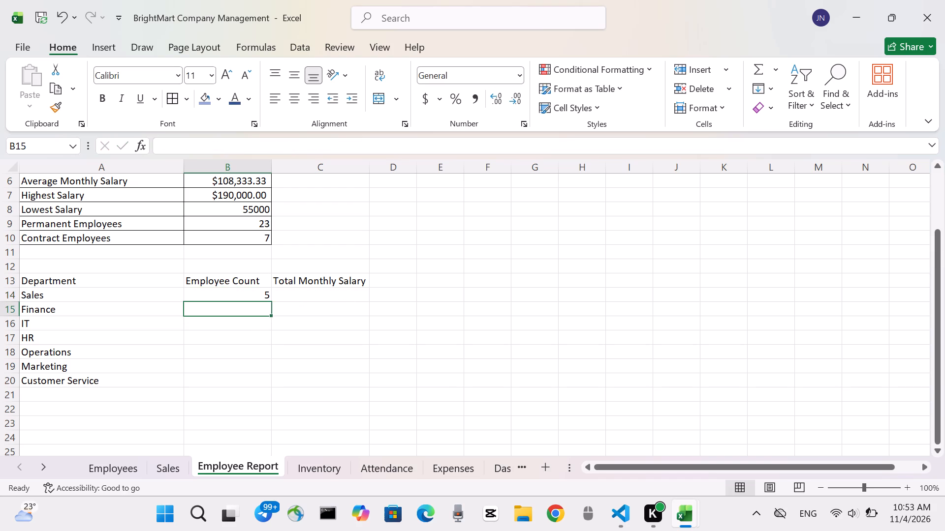
Fill the Employee Count formula from B14 down through B20 for the remaining departments.
click(250, 298)
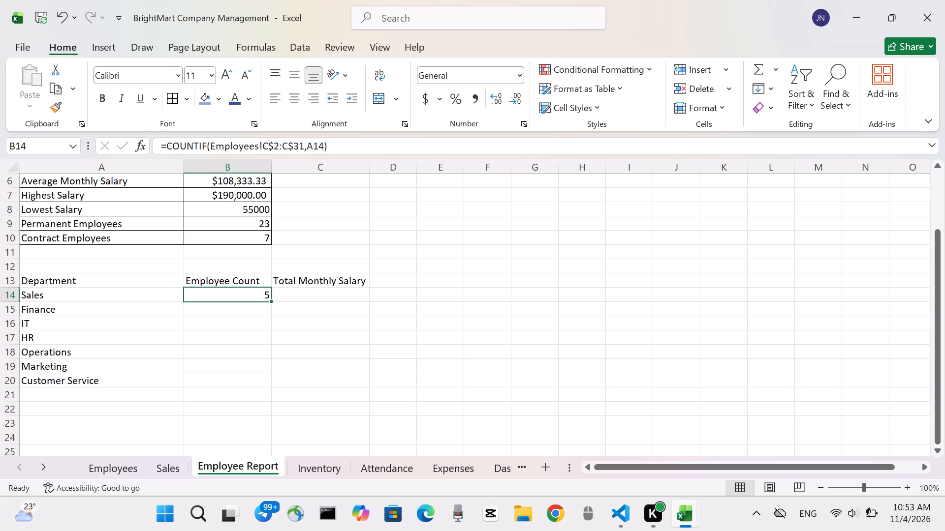
drag(269, 298, 267, 348)
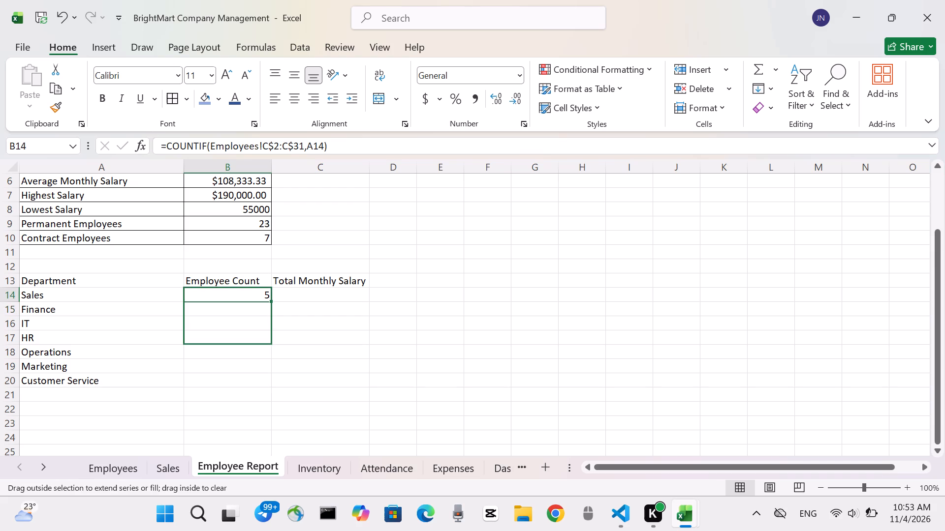
drag(267, 348, 269, 384)
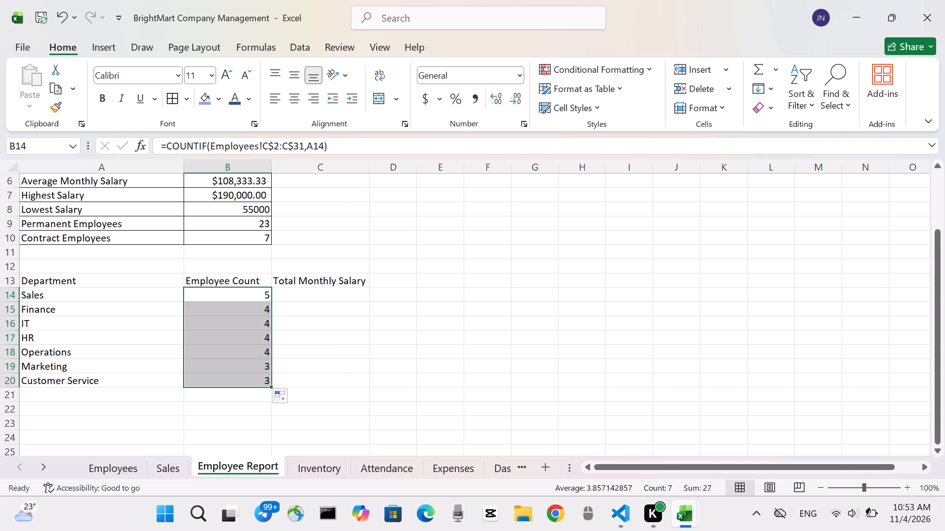
Enter the formula =SUMIF(Employees!C$2:C$31,A14,Employees!F$2:F$31) in C14 to total the Sales department's monthly salaries.
drag(267, 366, 307, 304)
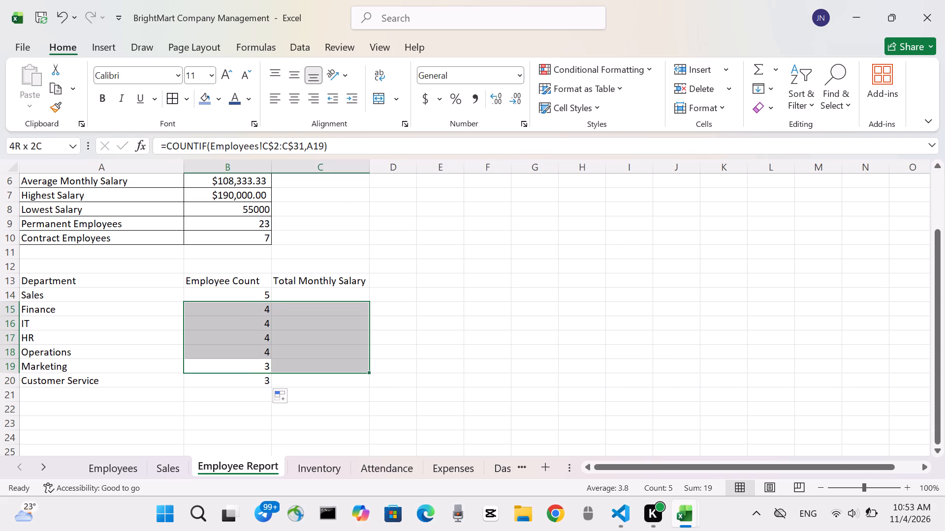
drag(307, 304, 311, 297)
click(311, 297)
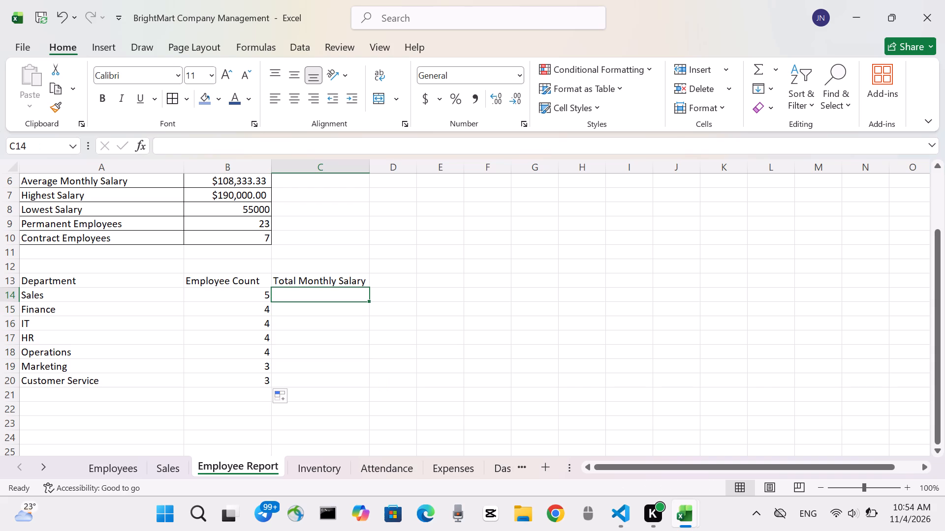
key(equal)
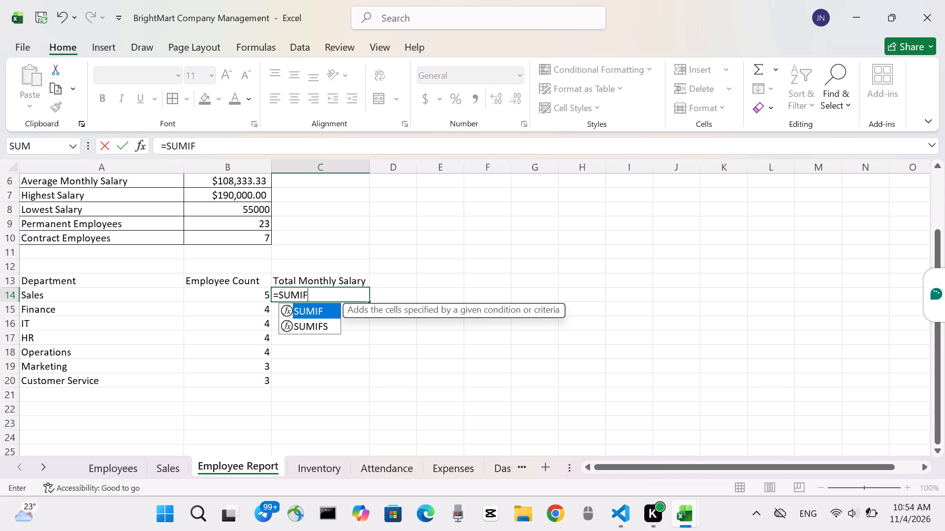
key(shift+parenleft)
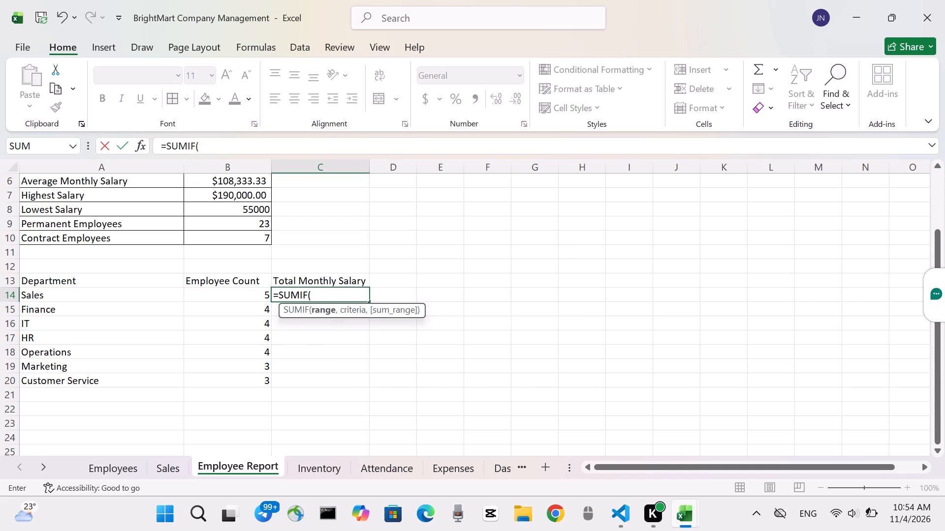
text(mployees)
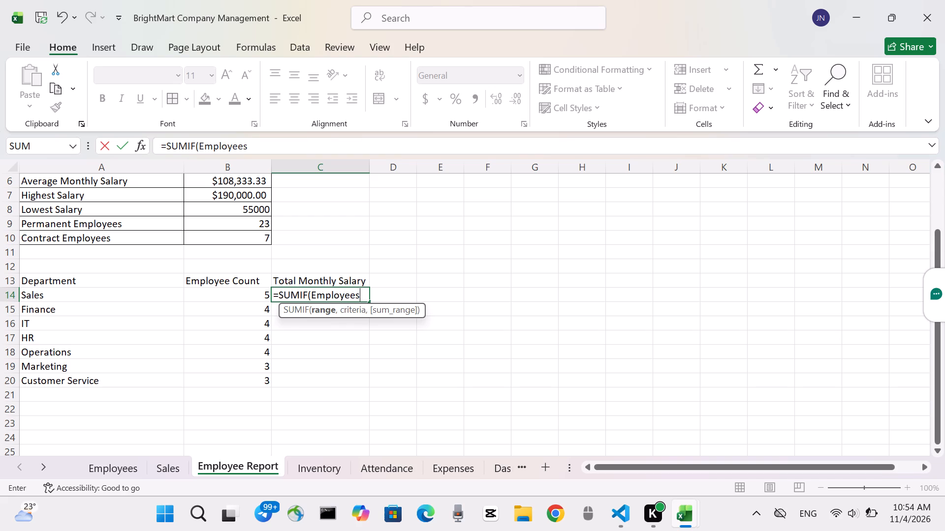
key(shift+exclam)
key(shift+c)
key(shift+dollar)
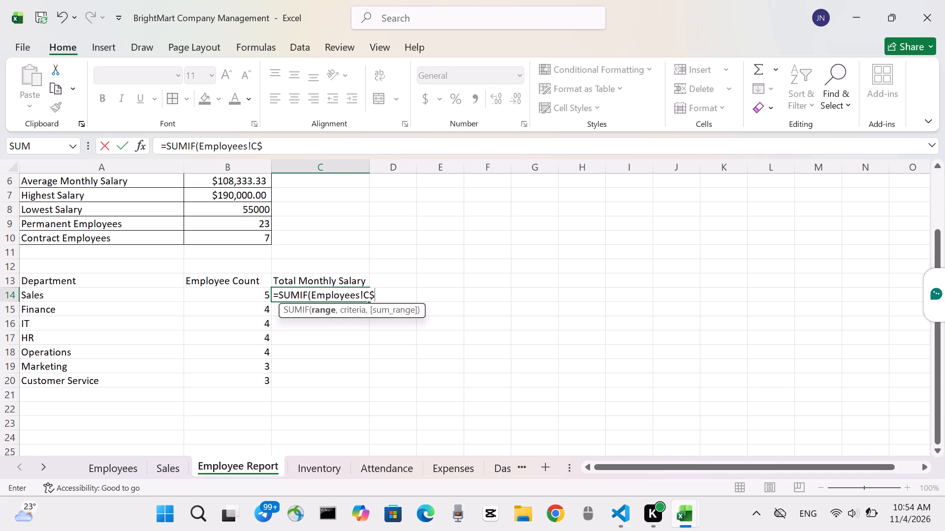
key(2)
key(shift+colon)
key(shift+c)
key(shift+dollar)
text(31)
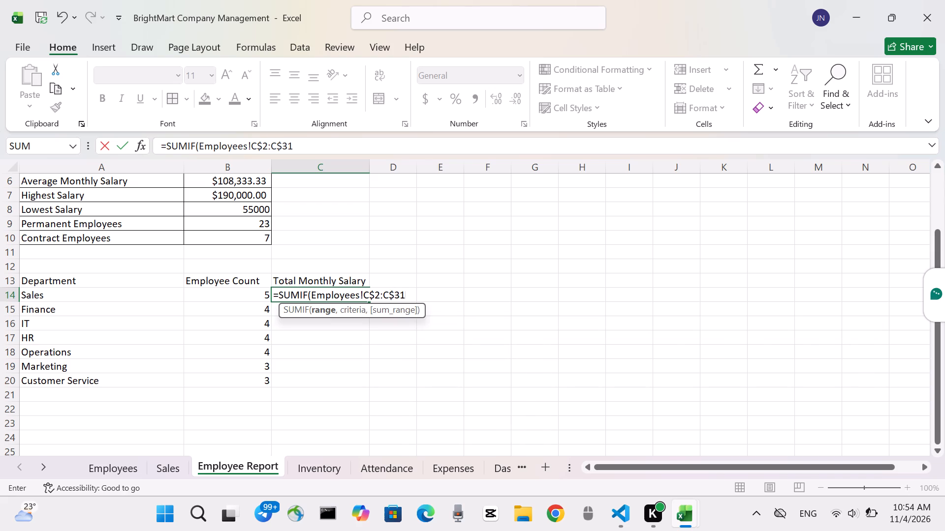
key(comma)
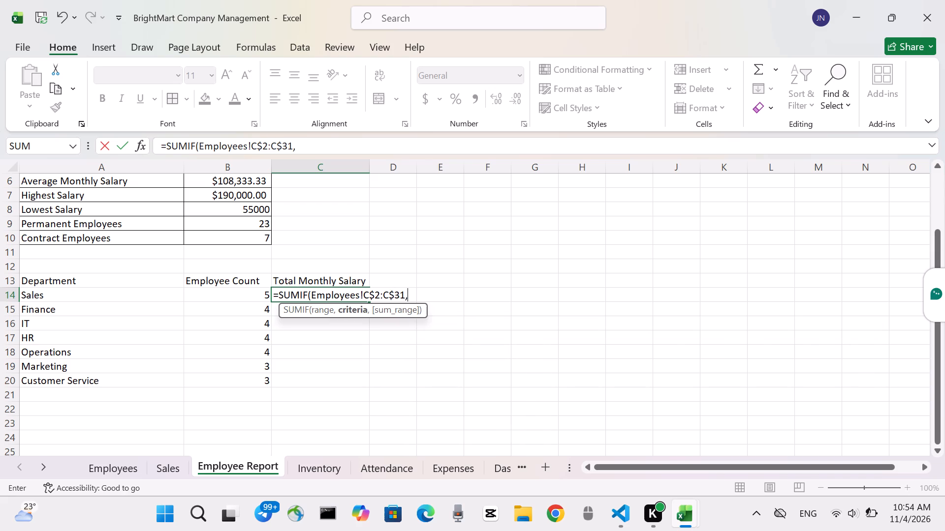
key(shift+a)
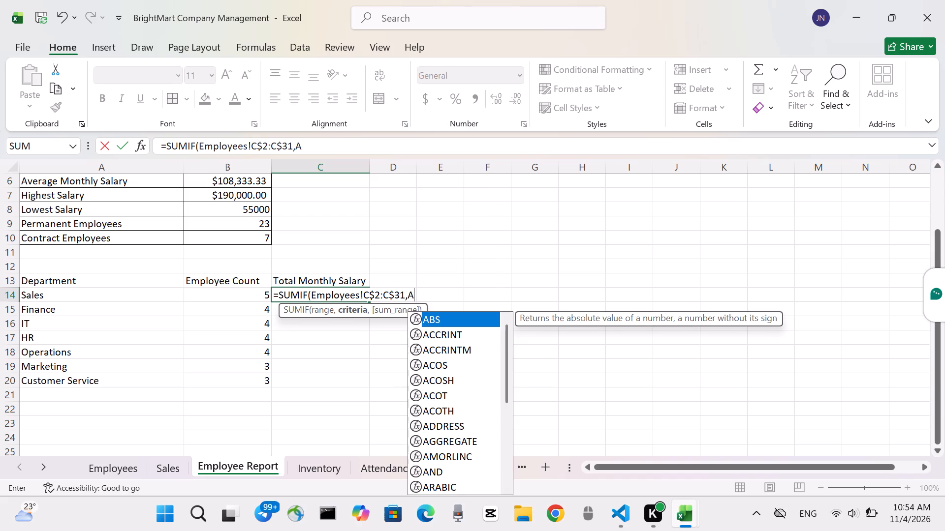
text(14)
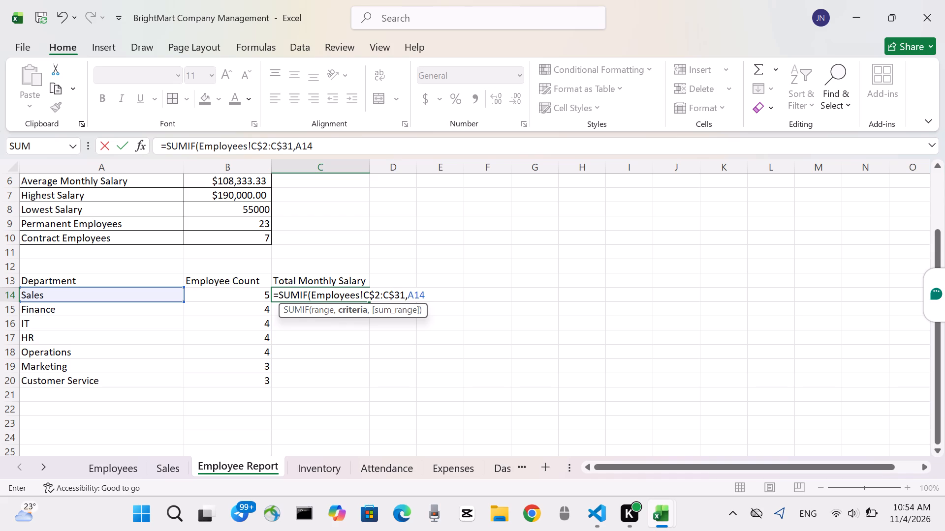
key(BackSpace)
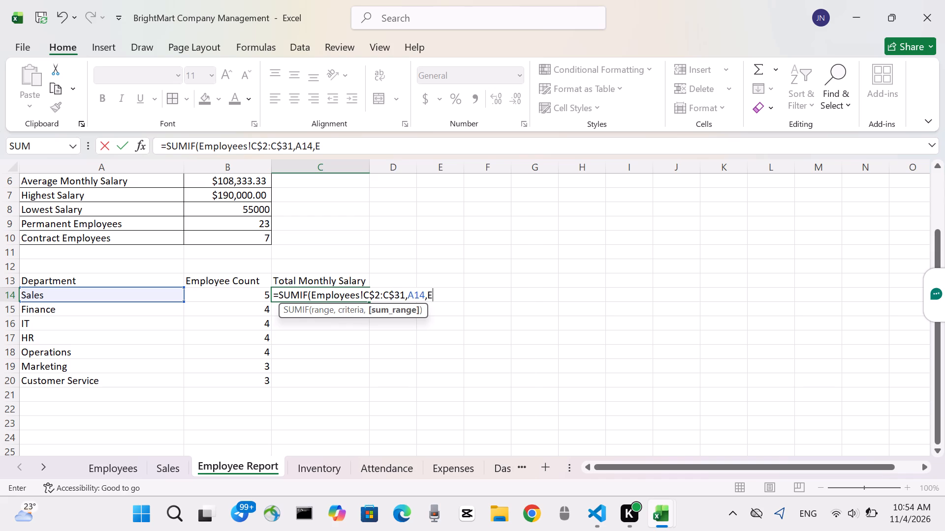
text(mplot)
key(BackSpace)
text(yee)
key(s)
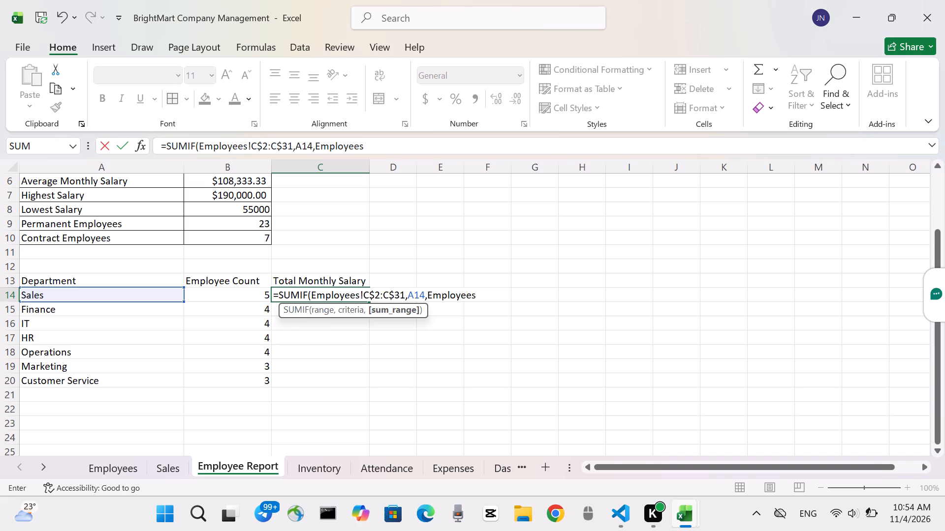
key(shift+exclam)
key(shift+f)
text($2)
key(shift+colon)
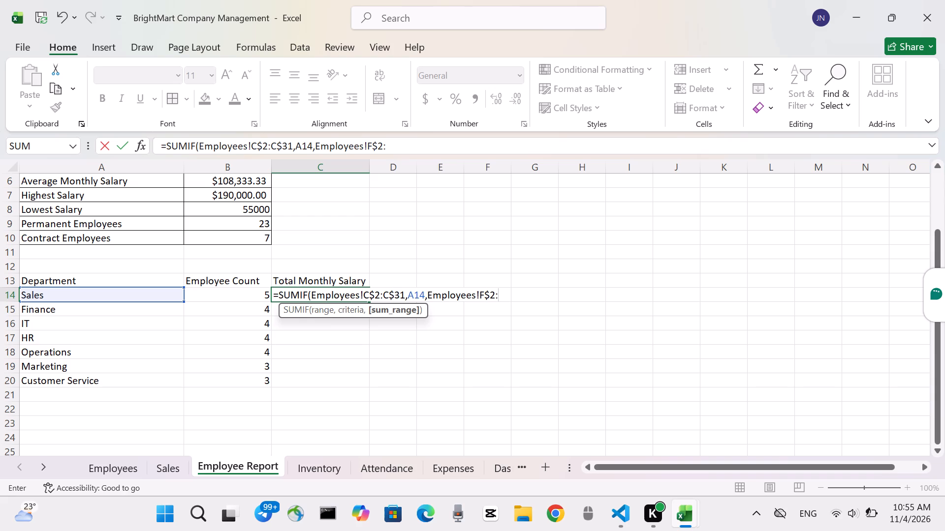
key(shift+f)
key(shift+dollar)
text(31)
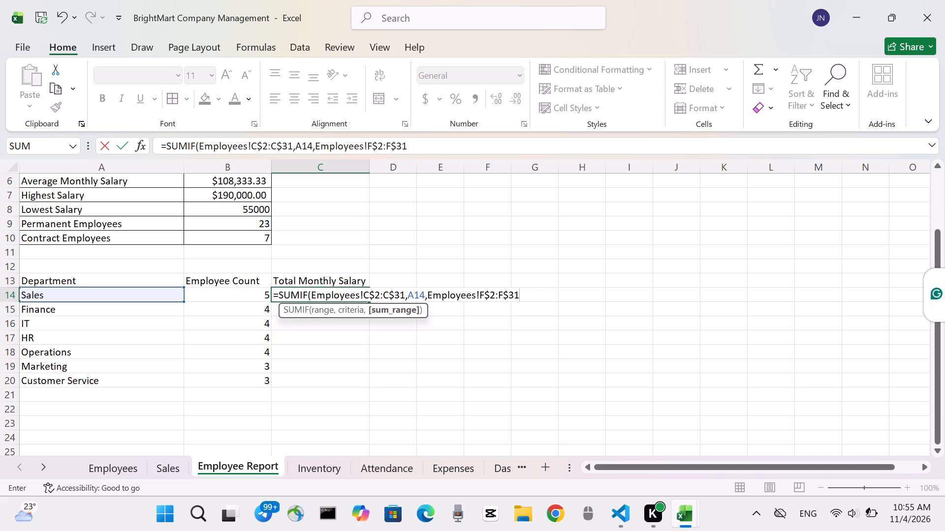
key(shift+parenright)
key(Return)
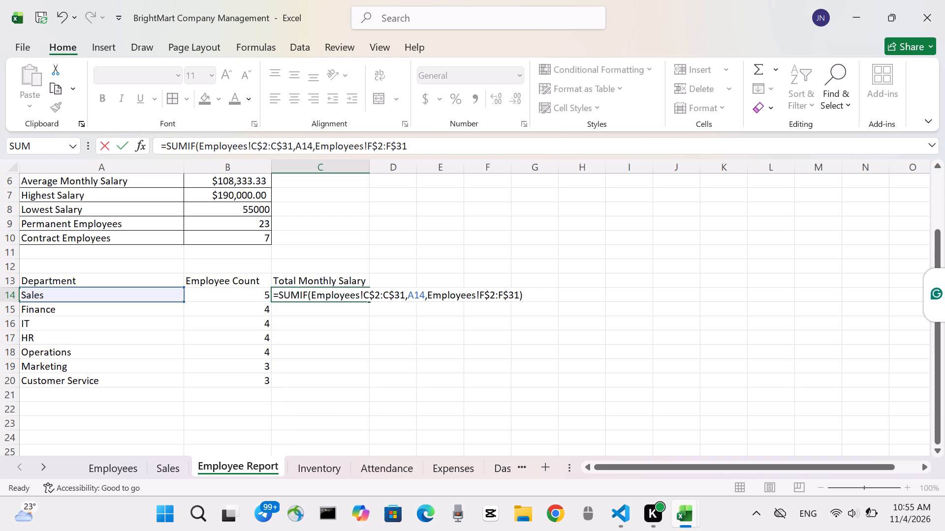
Fill the Total Monthly Salary formula from C14 down through C20 for the remaining departments.
click(321, 296)
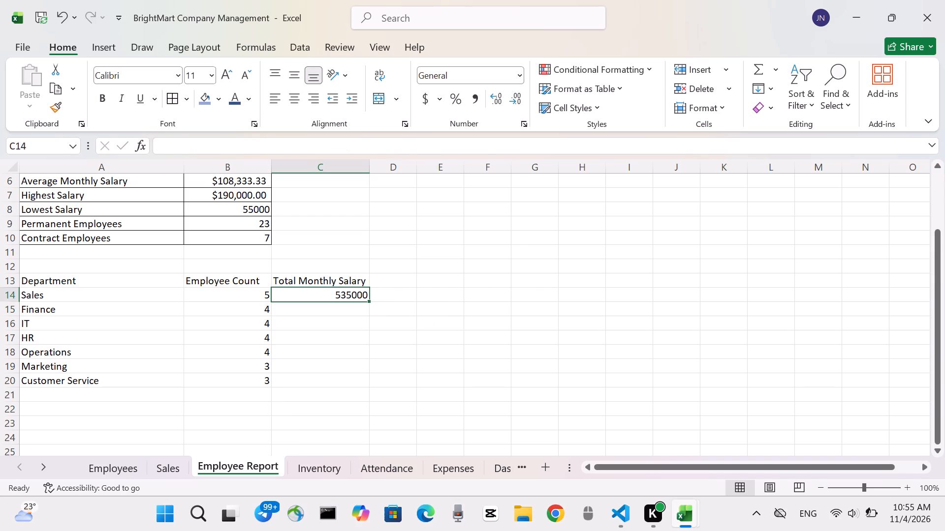
drag(370, 299, 366, 374)
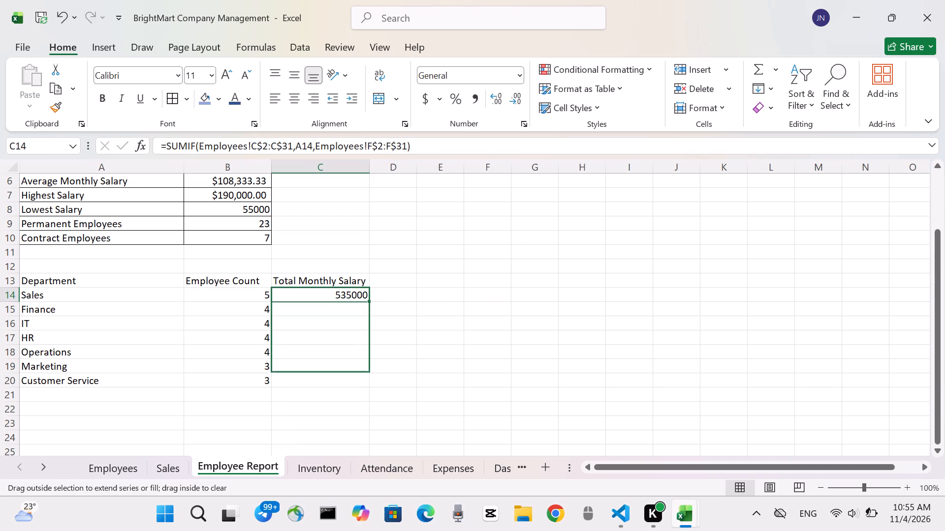
drag(366, 374, 366, 383)
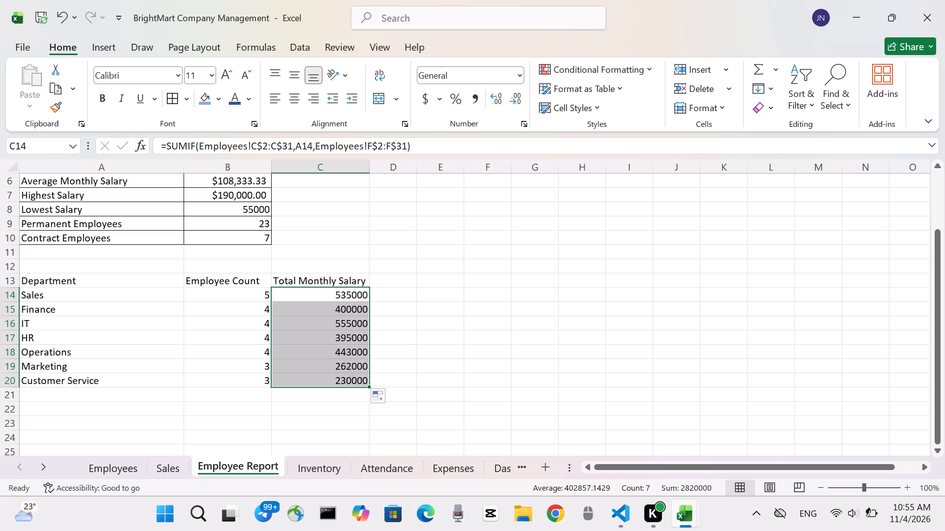
Make the department table's header cells A13:C13 bold.
drag(62, 280, 206, 281)
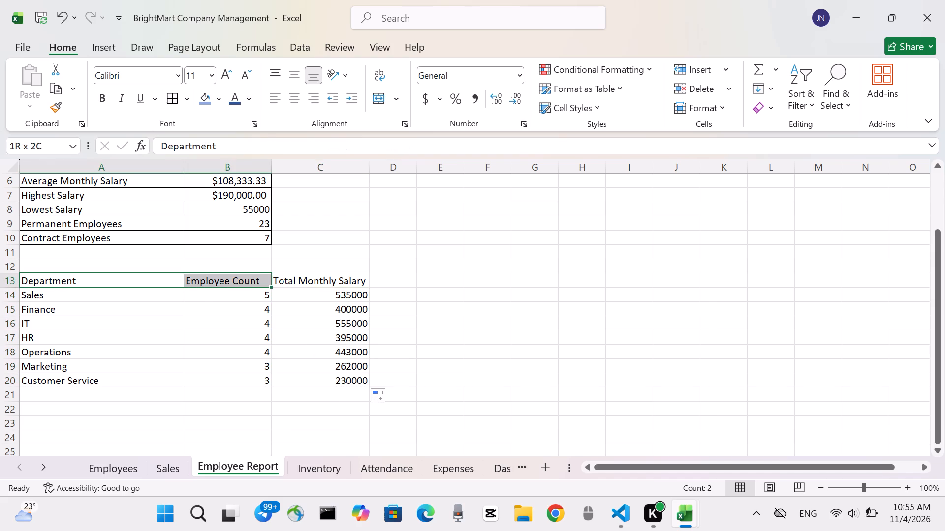
drag(206, 281, 296, 282)
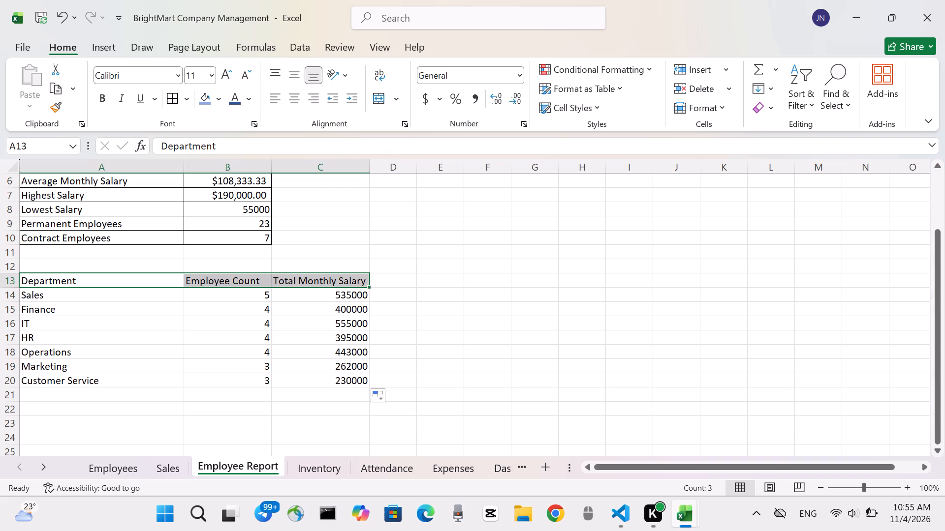
key(ctrl+b)
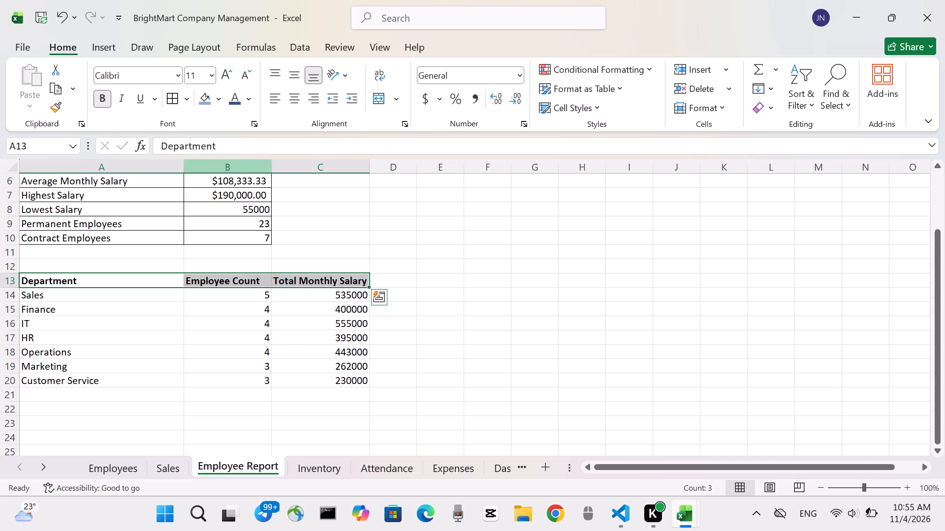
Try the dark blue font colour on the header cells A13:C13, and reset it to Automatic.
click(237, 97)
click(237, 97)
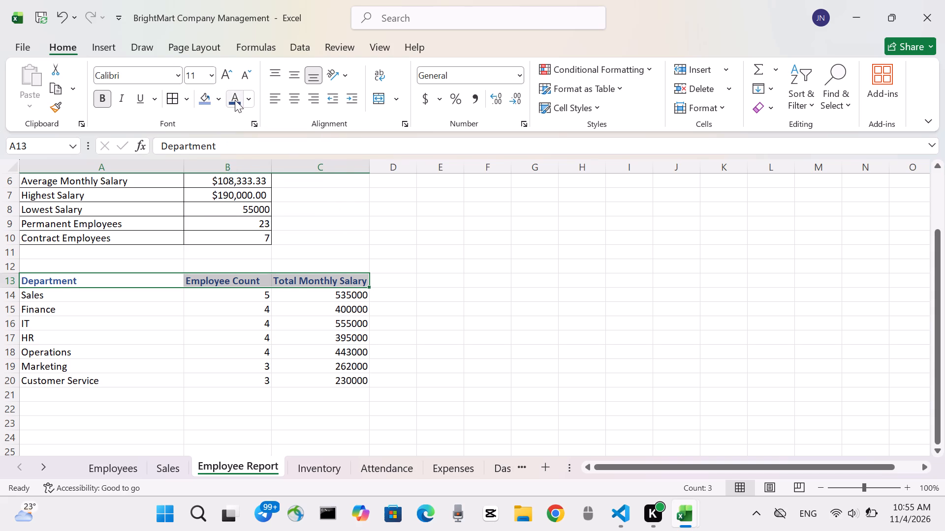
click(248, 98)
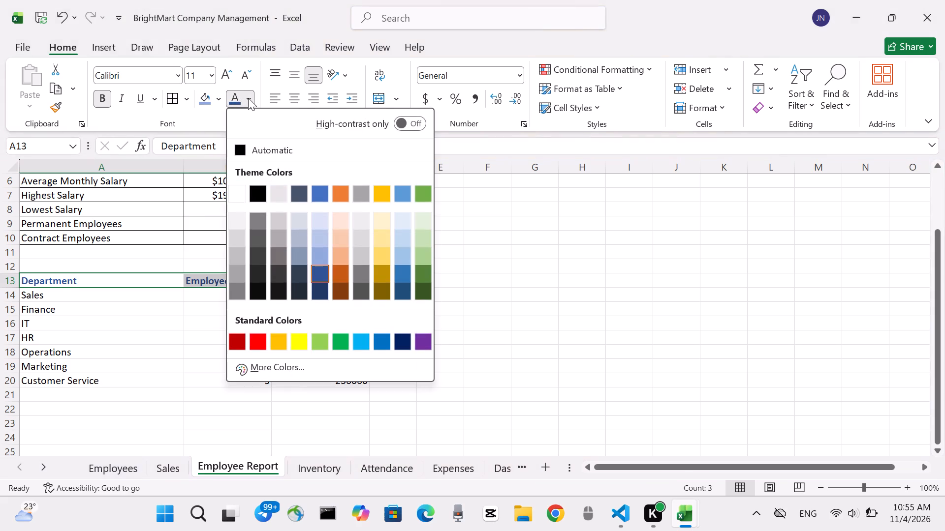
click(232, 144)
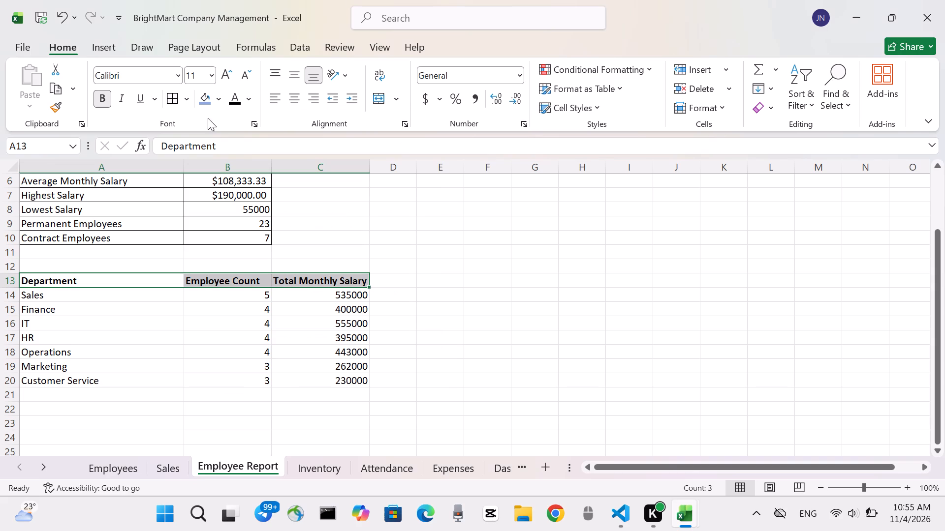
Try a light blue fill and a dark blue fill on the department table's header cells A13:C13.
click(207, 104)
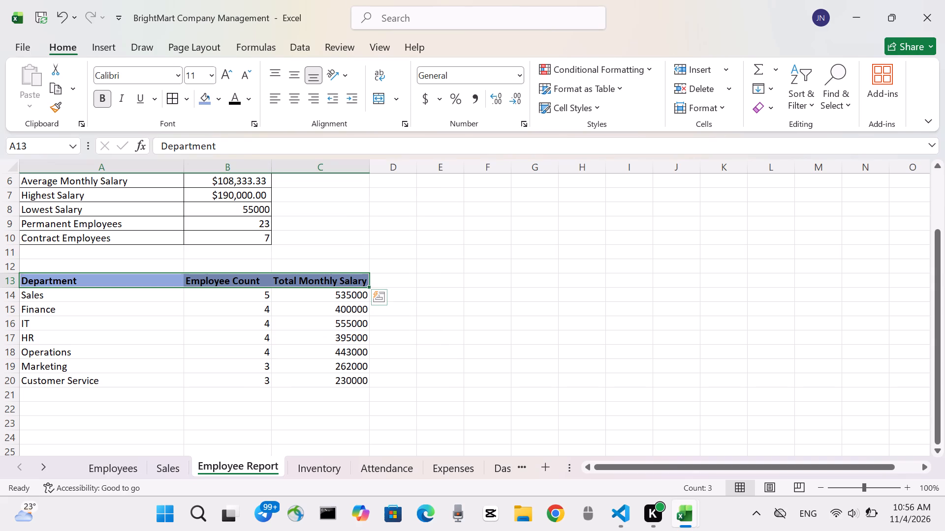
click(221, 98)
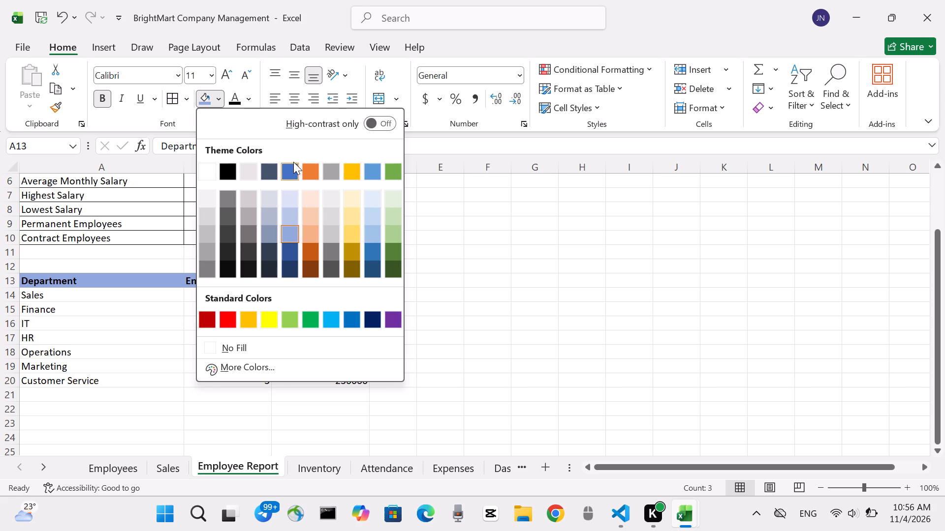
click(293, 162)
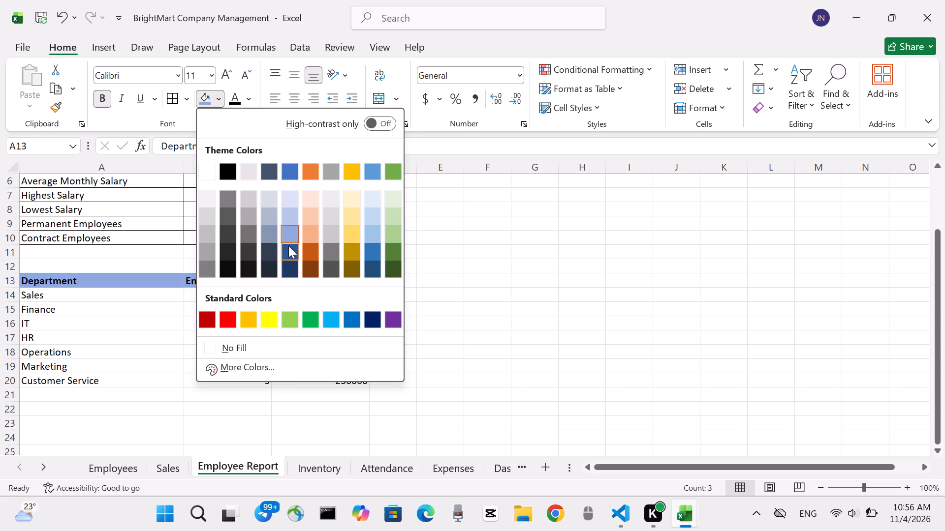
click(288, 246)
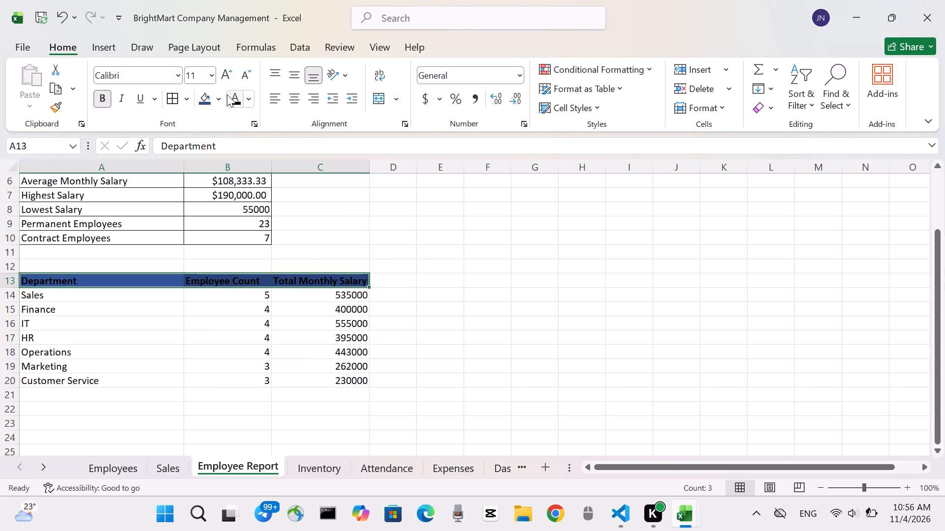
Fill the header cells A13:C13 with the base medium blue theme colour.
click(217, 94)
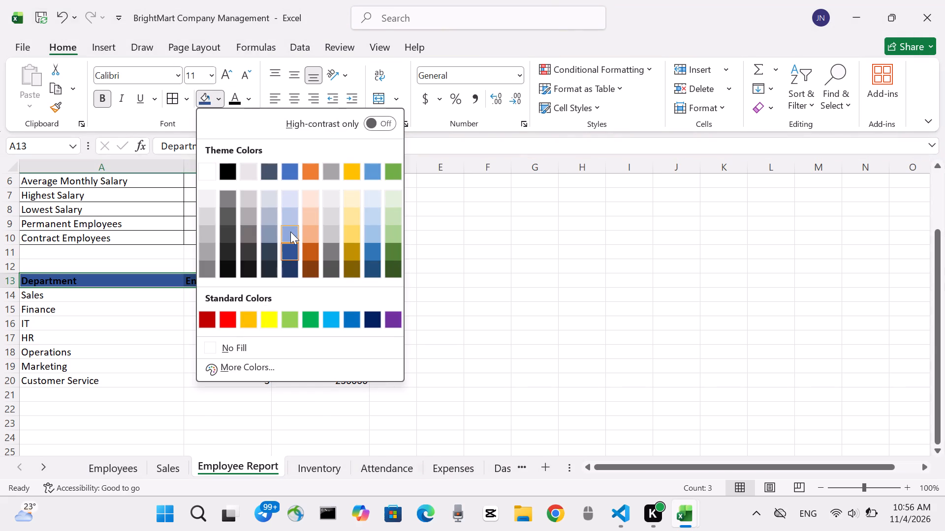
click(289, 163)
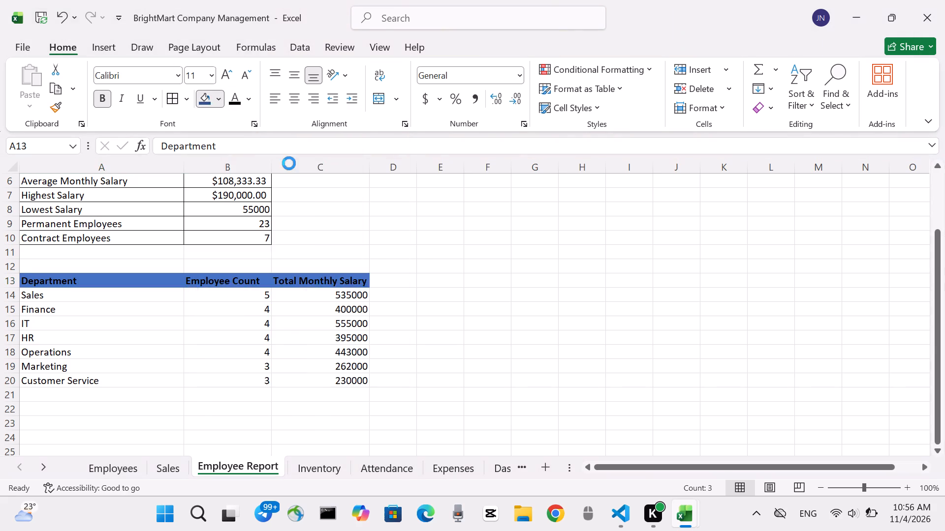
click(381, 227)
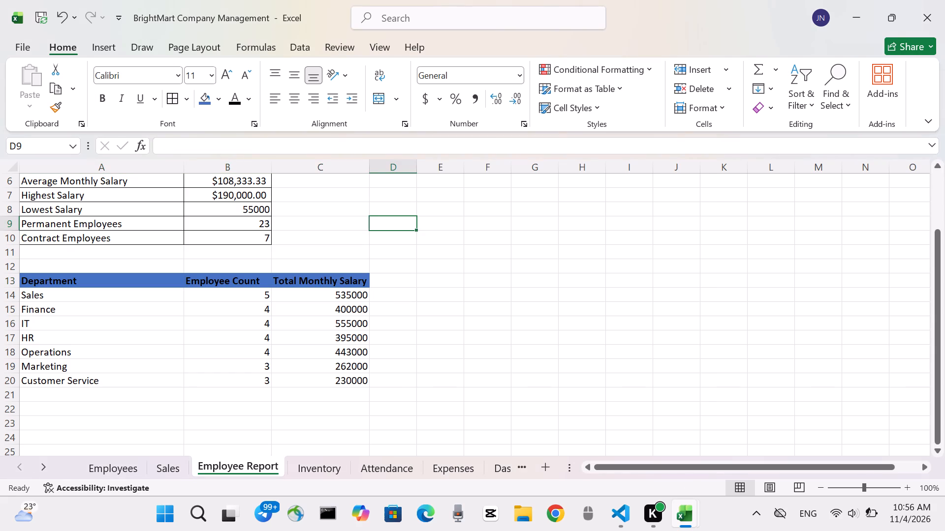
Set the font colour of the department table's header cells A13:C13 to white.
scroll(220, 292, up, 2)
scroll(220, 292, down, 1)
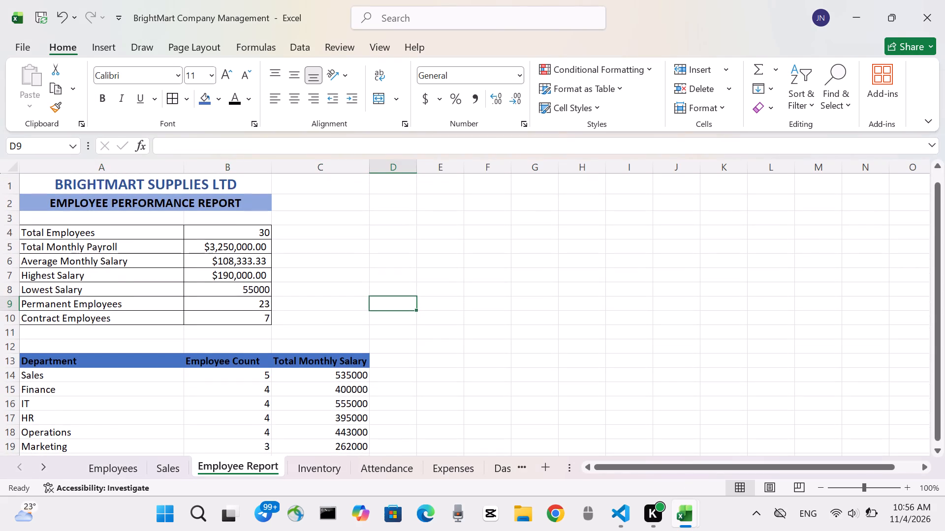
scroll(220, 292, down, 1)
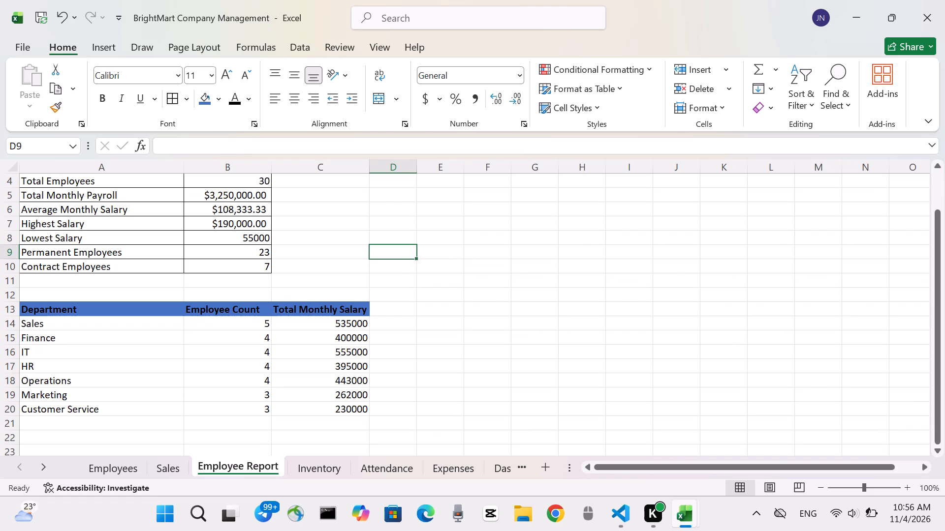
click(240, 311)
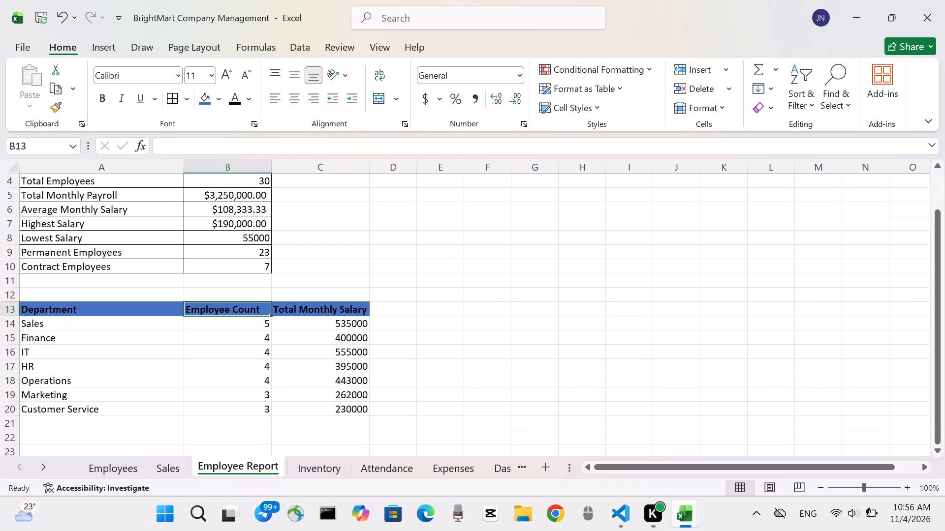
drag(52, 312, 242, 311)
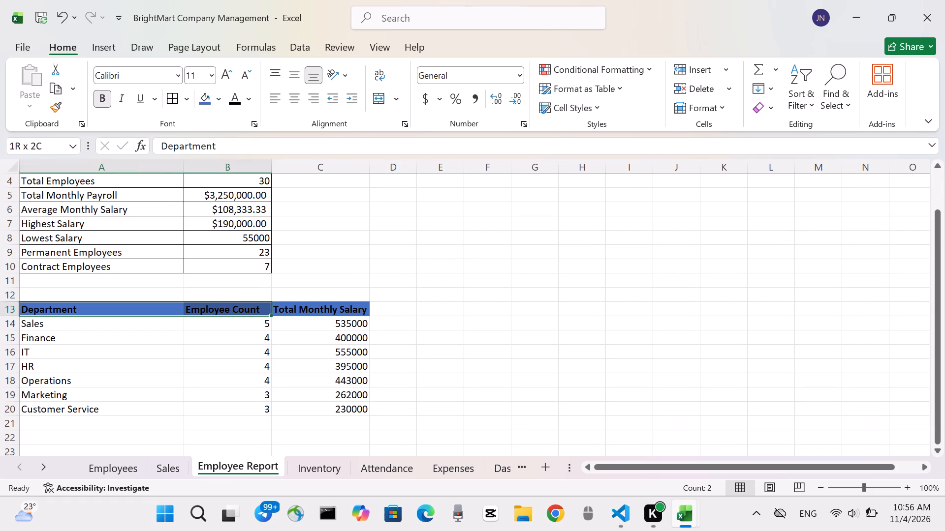
drag(242, 311, 318, 314)
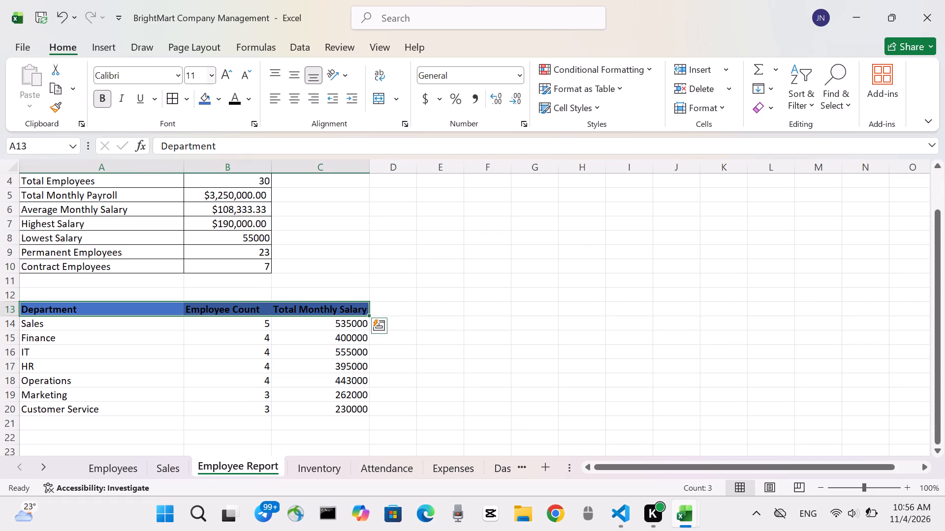
click(245, 95)
click(241, 193)
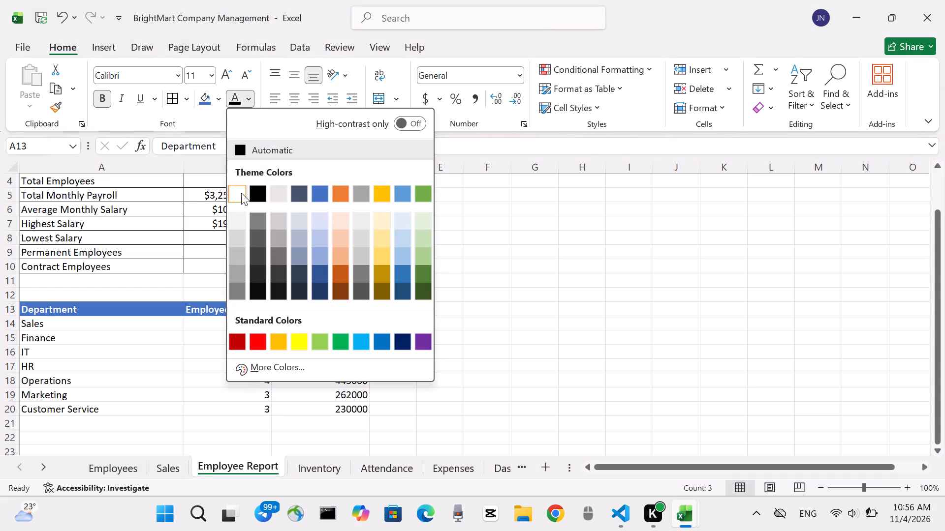
click(410, 297)
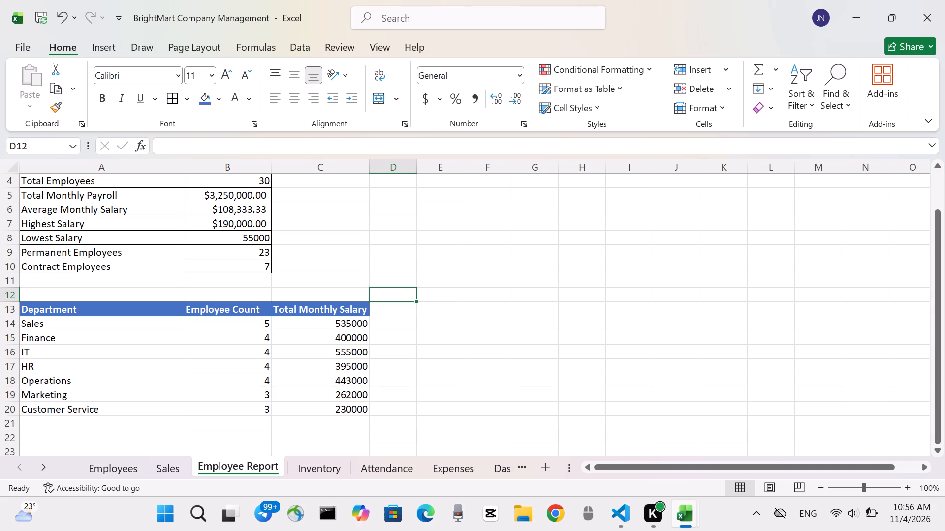
Apply All Borders to the department table A13:C20.
scroll(250, 311, down, 1)
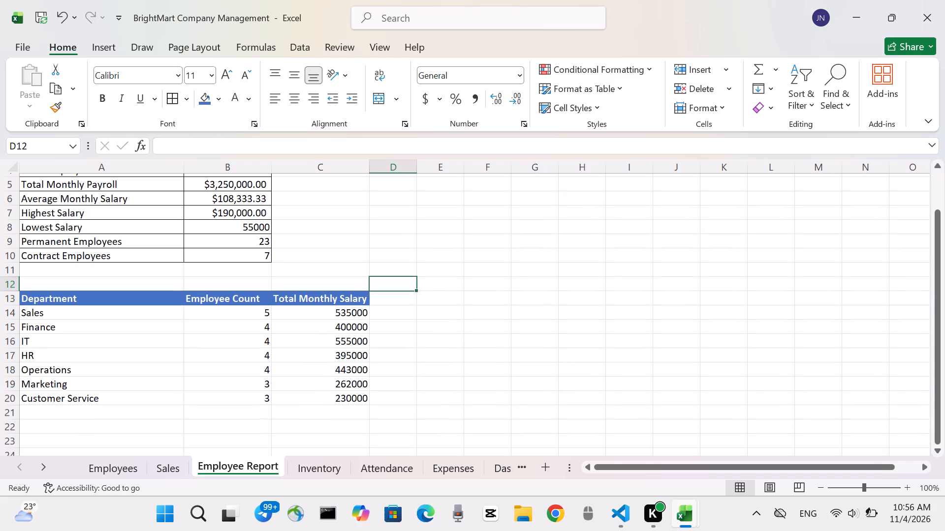
scroll(250, 311, down, 2)
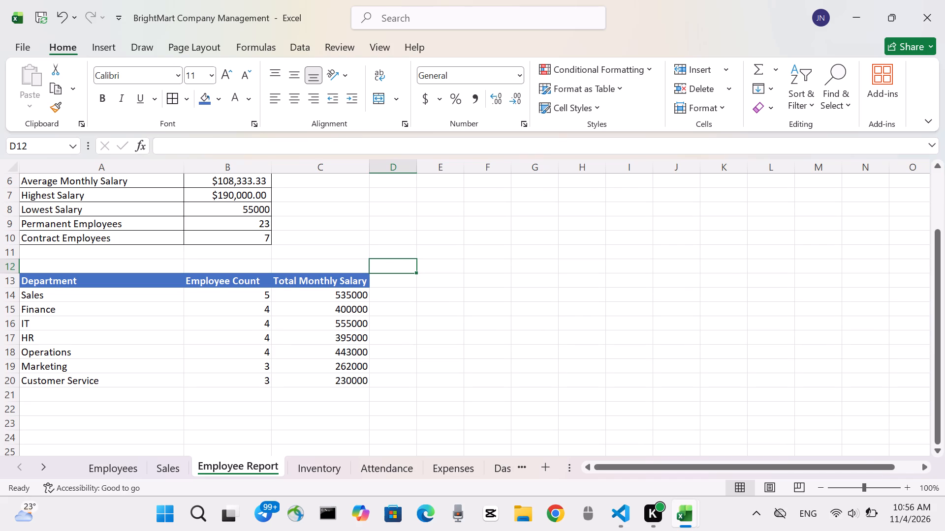
drag(29, 283, 275, 323)
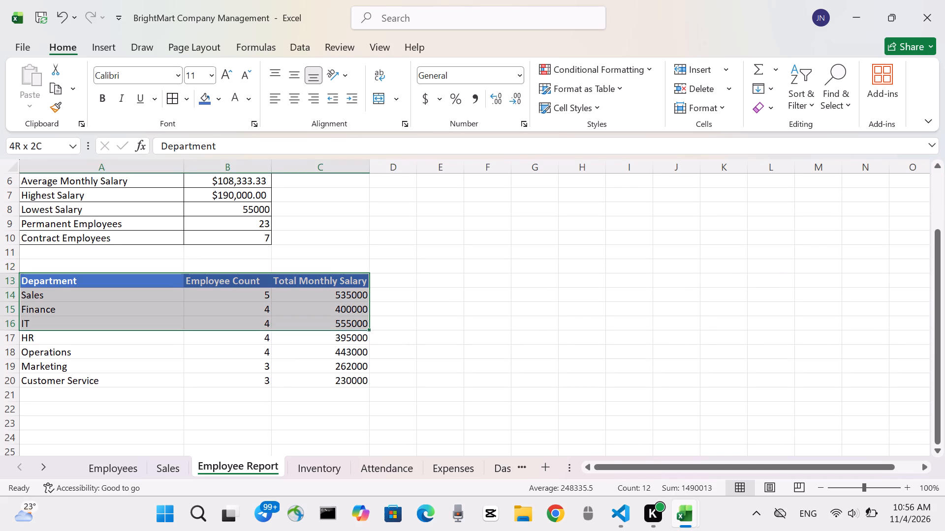
drag(275, 323, 325, 375)
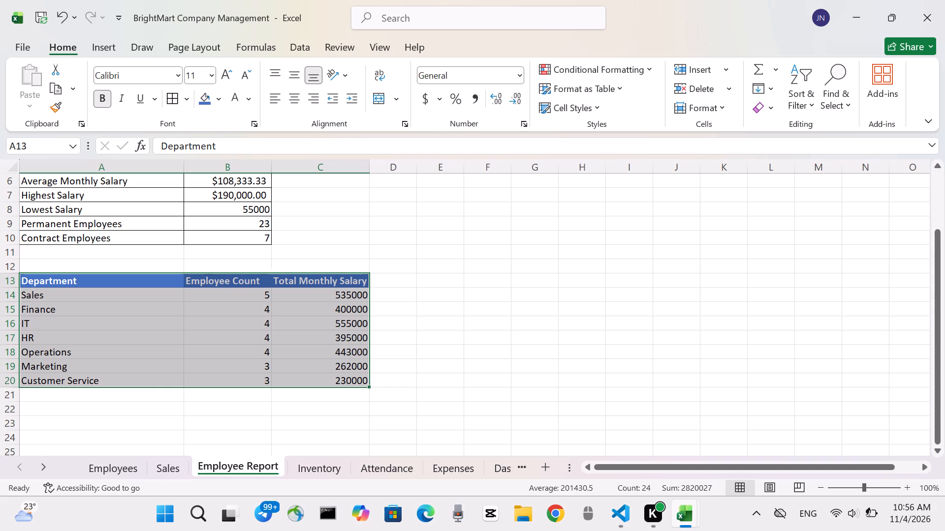
click(183, 99)
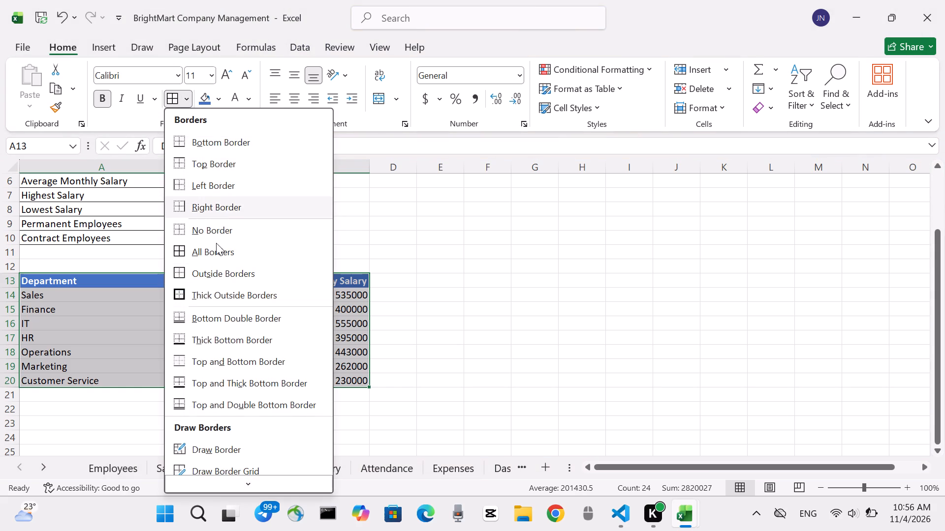
click(218, 250)
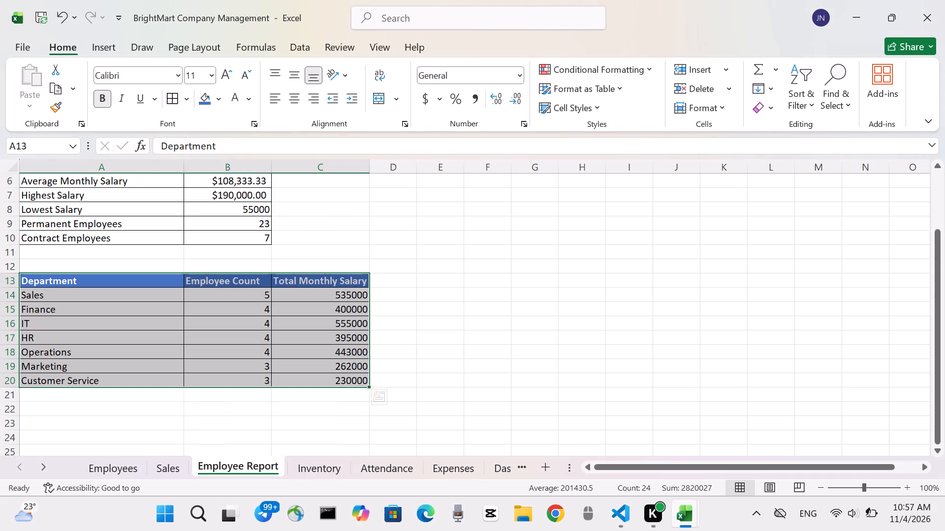
click(283, 311)
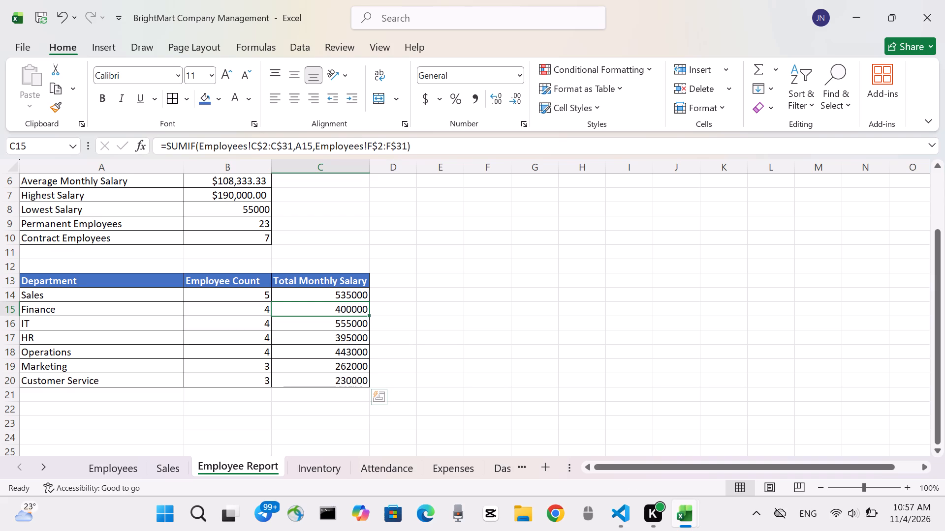
Open the detailed Accounting format settings for the Total Monthly Salary cells C13:C20 and browse the currency symbols for a suitable one.
drag(306, 282, 320, 368)
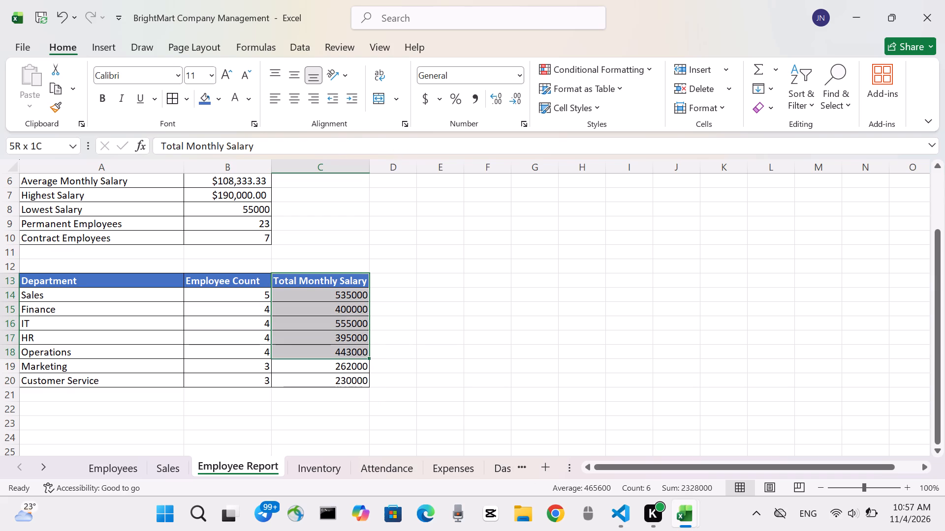
drag(320, 368, 322, 379)
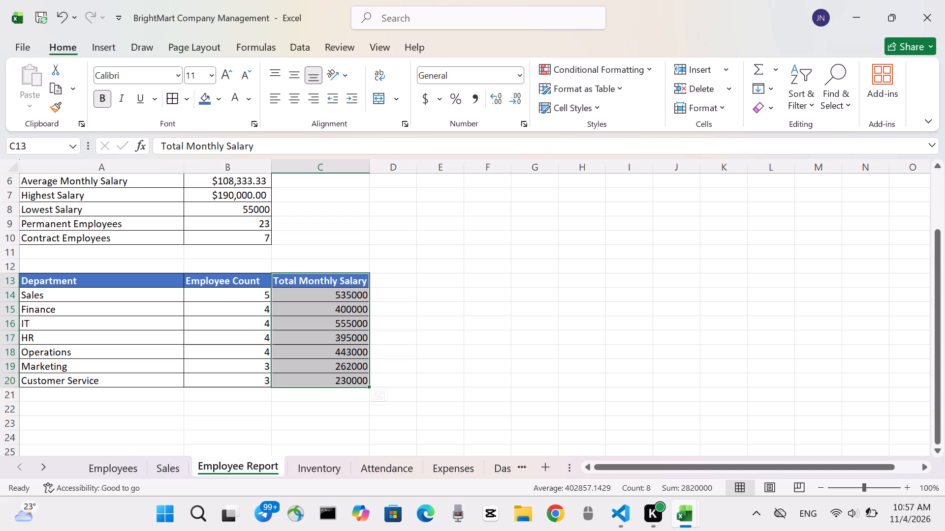
click(442, 101)
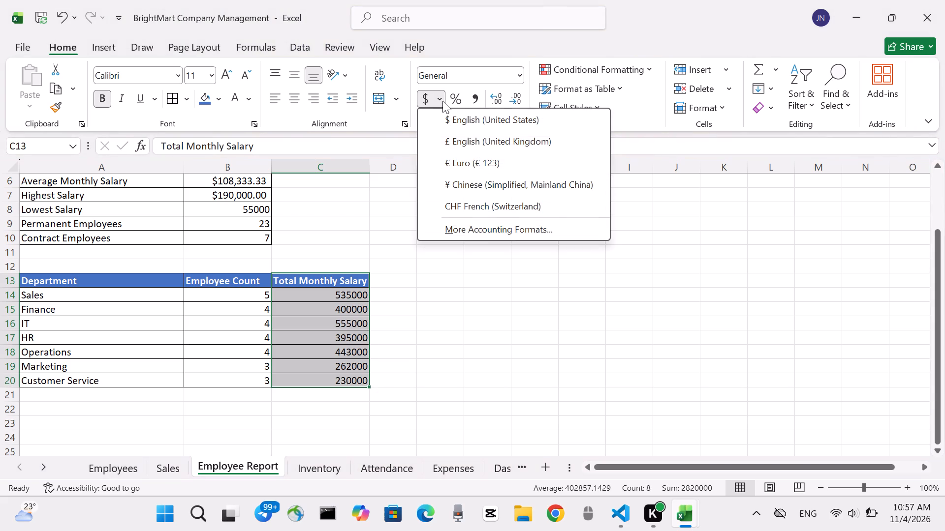
scroll(476, 161, down, 1)
click(503, 231)
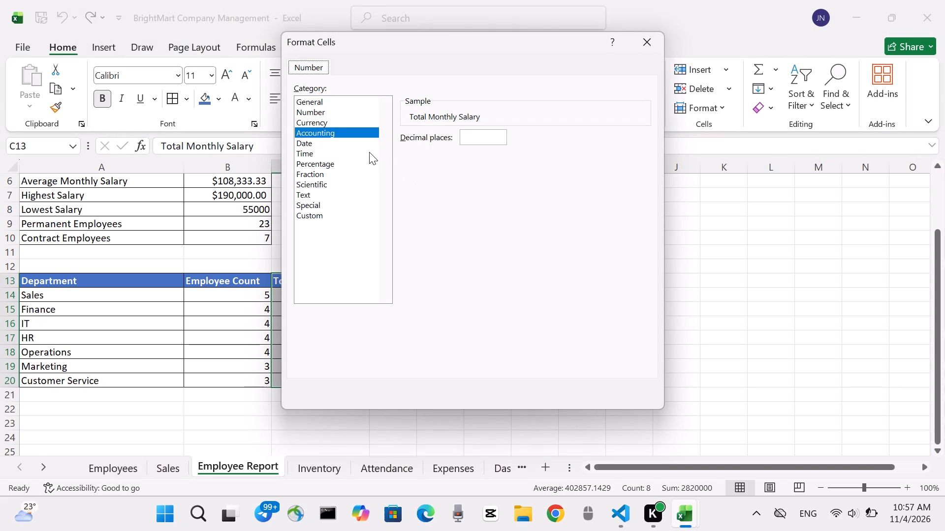
click(482, 156)
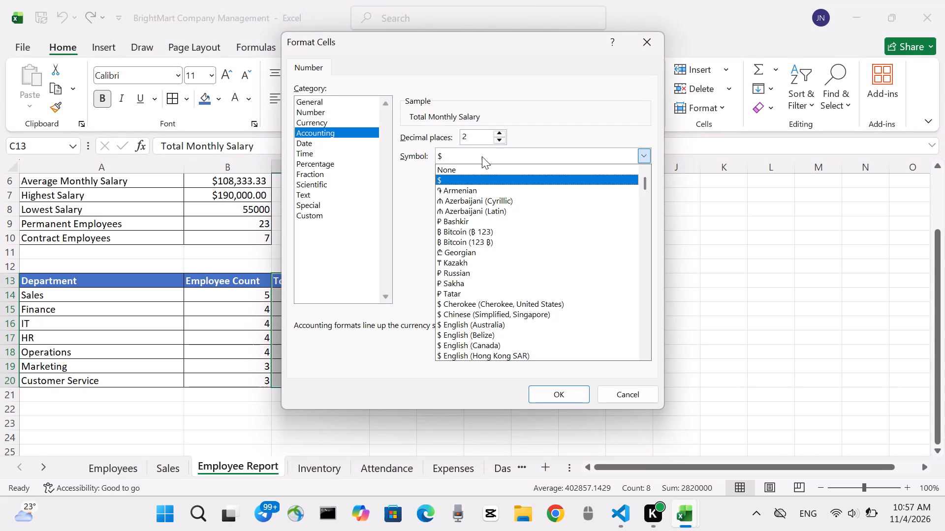
scroll(479, 257, down, 2)
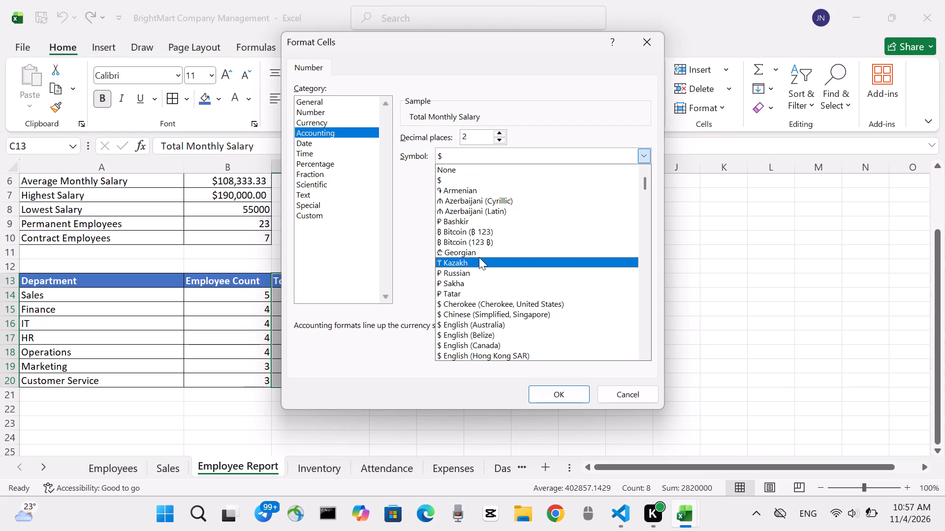
scroll(479, 257, down, 3)
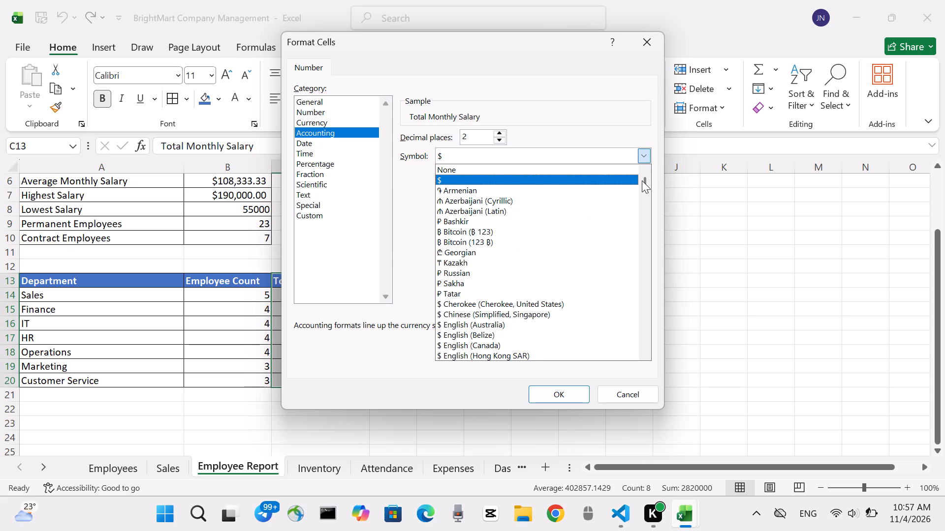
drag(642, 180, 644, 215)
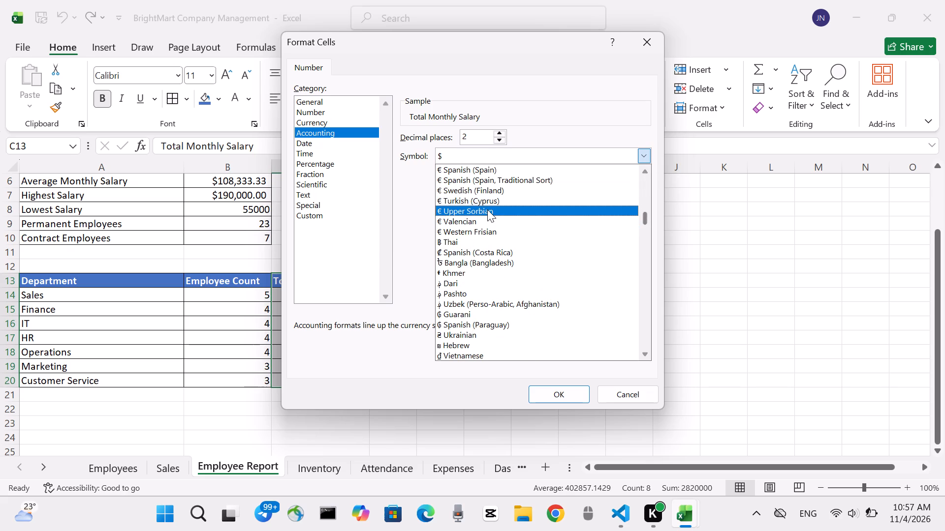
scroll(487, 209, up, 4)
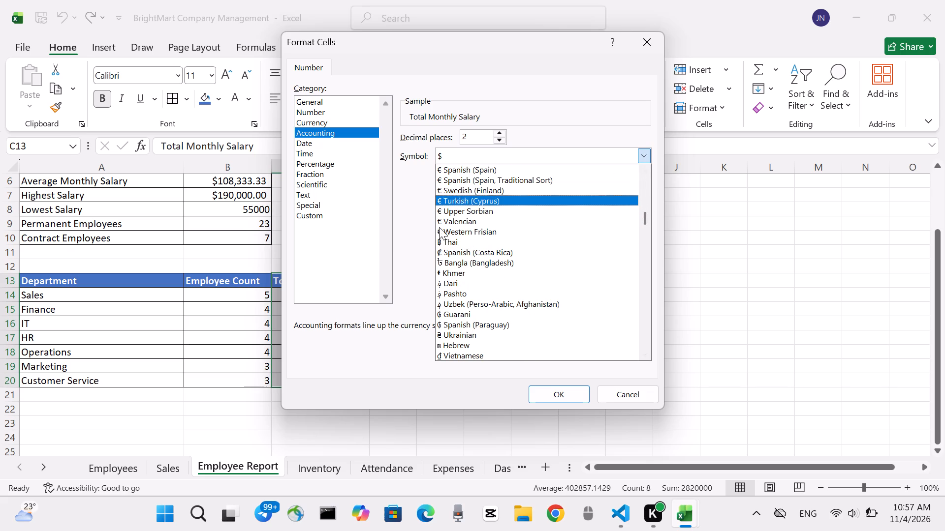
click(477, 151)
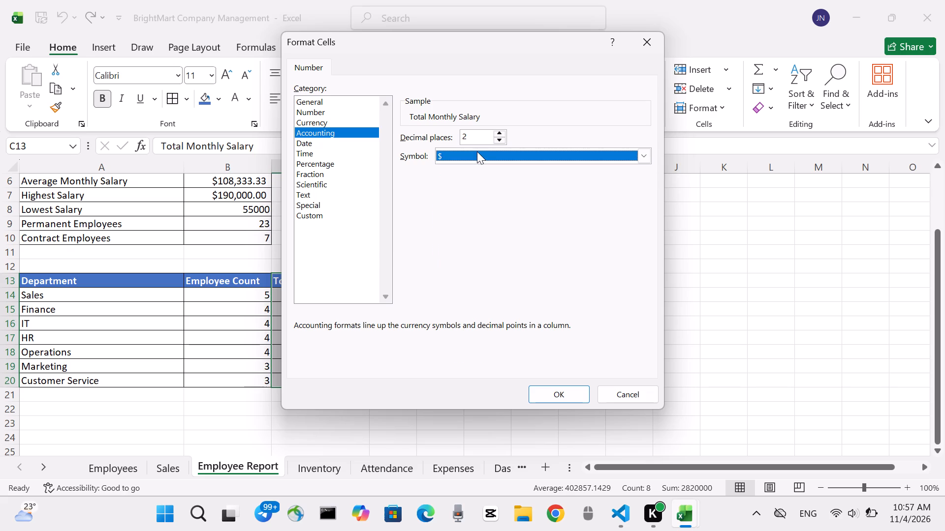
click(477, 151)
scroll(487, 234, down, 1)
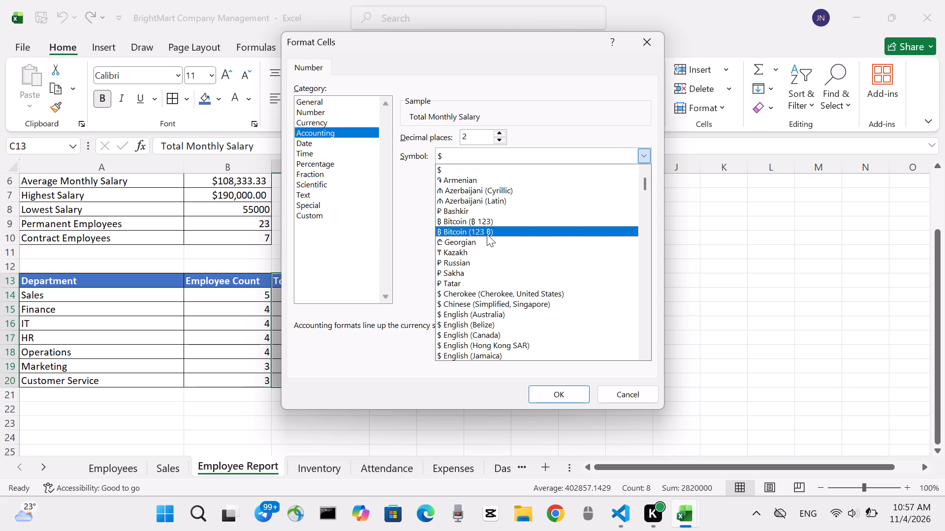
scroll(487, 234, down, 3)
scroll(487, 234, up, 2)
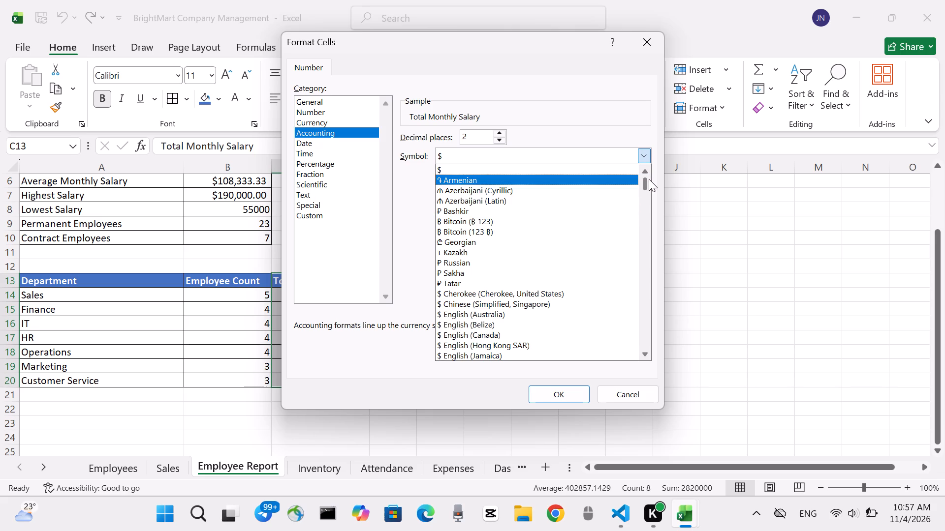
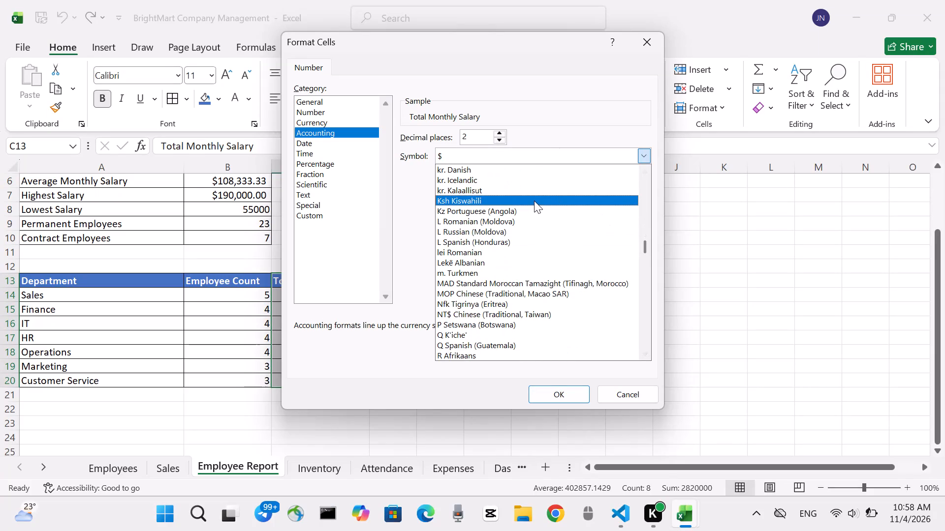
Apply the Ksh Kiswahili currency symbol in Accounting format to the Total Monthly Salary cells C13:C20.
click(534, 201)
click(571, 395)
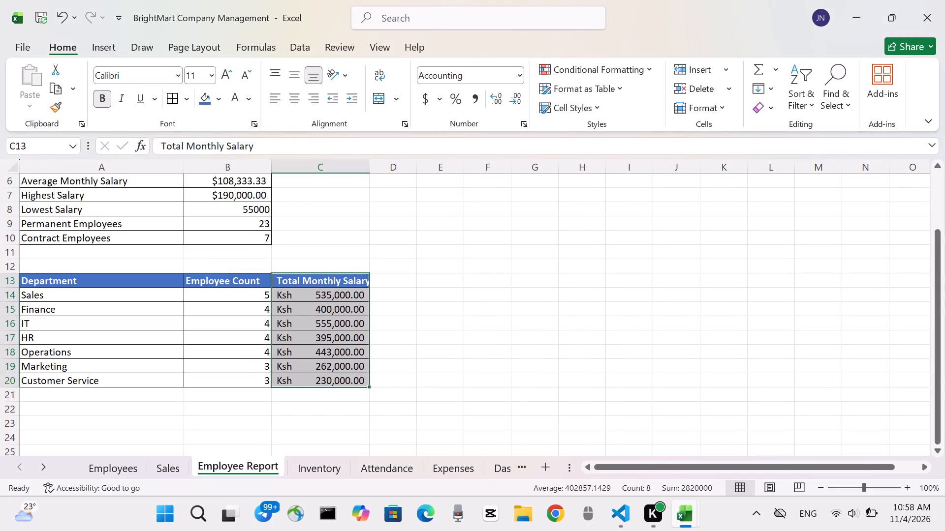
click(509, 344)
Format the summary's payroll, average salary and highest salary cells B5:B7 as Accounting with the KES currency symbol.
scroll(414, 283, up, 1)
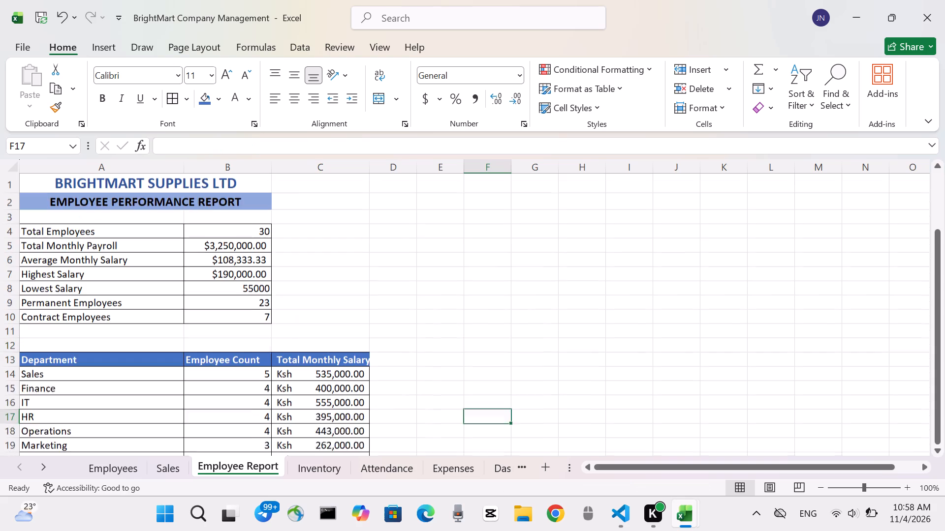
scroll(414, 283, up, 1)
drag(222, 246, 264, 273)
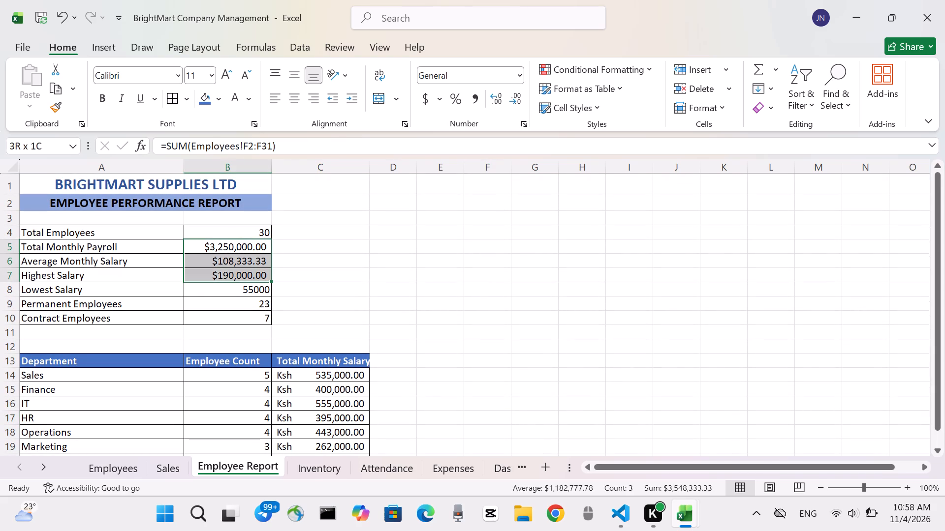
drag(264, 273, 264, 275)
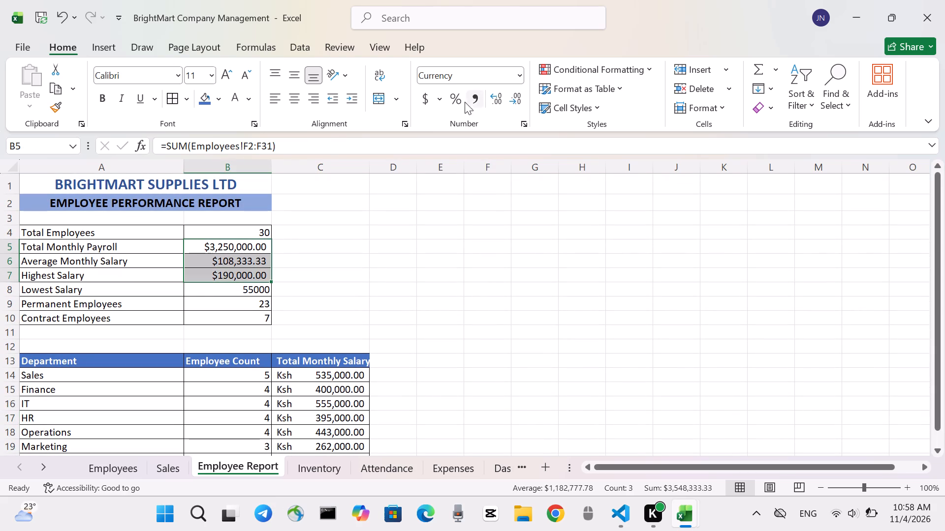
click(436, 102)
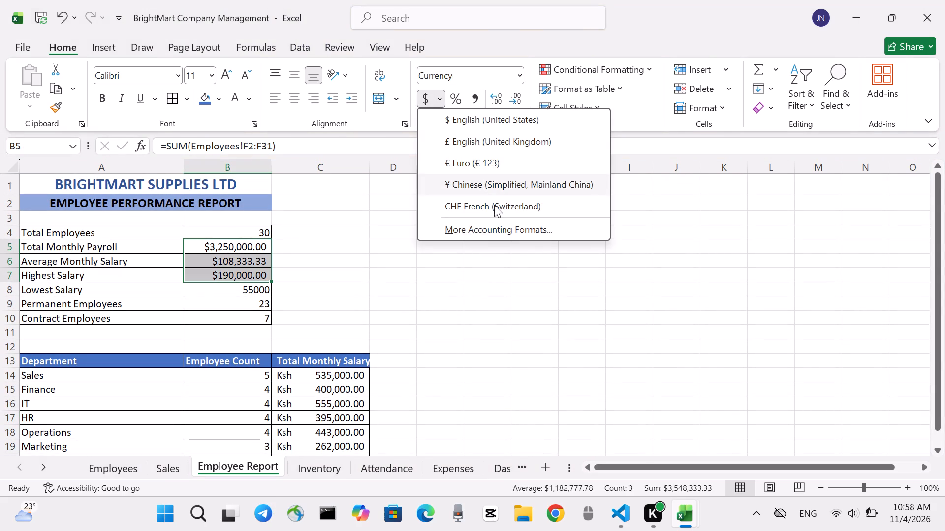
scroll(510, 173, up, 2)
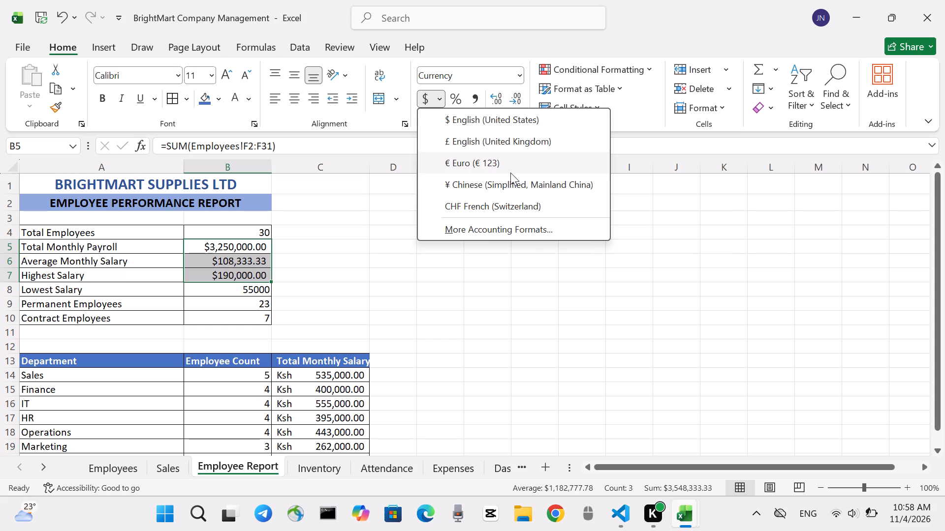
click(502, 226)
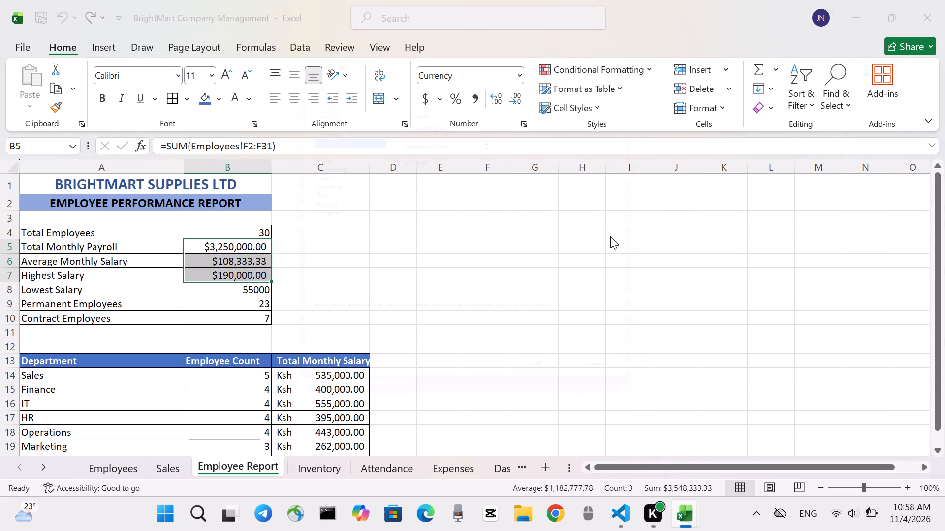
click(646, 162)
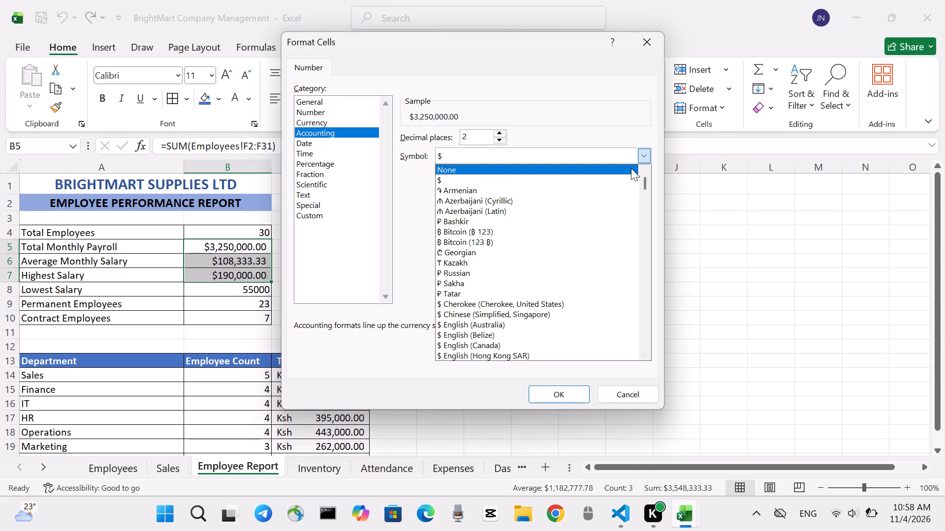
drag(647, 181, 647, 208)
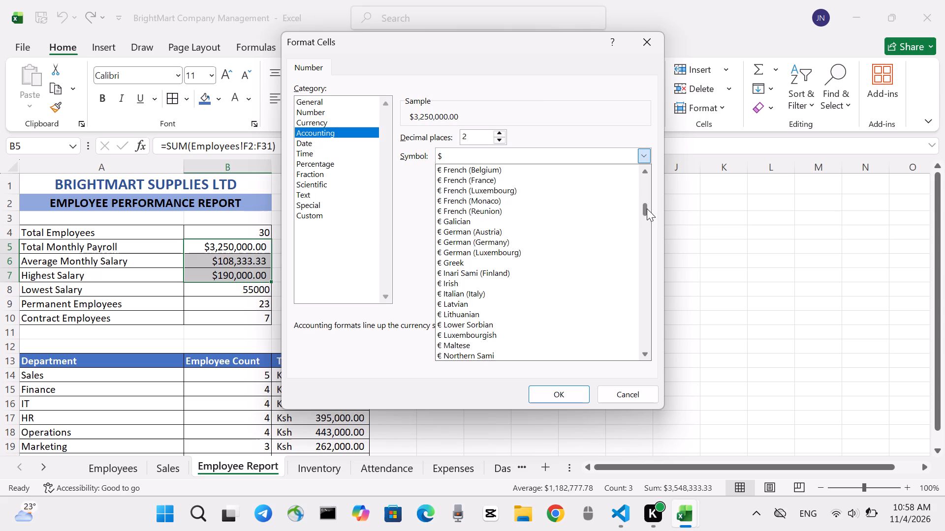
drag(647, 208, 644, 245)
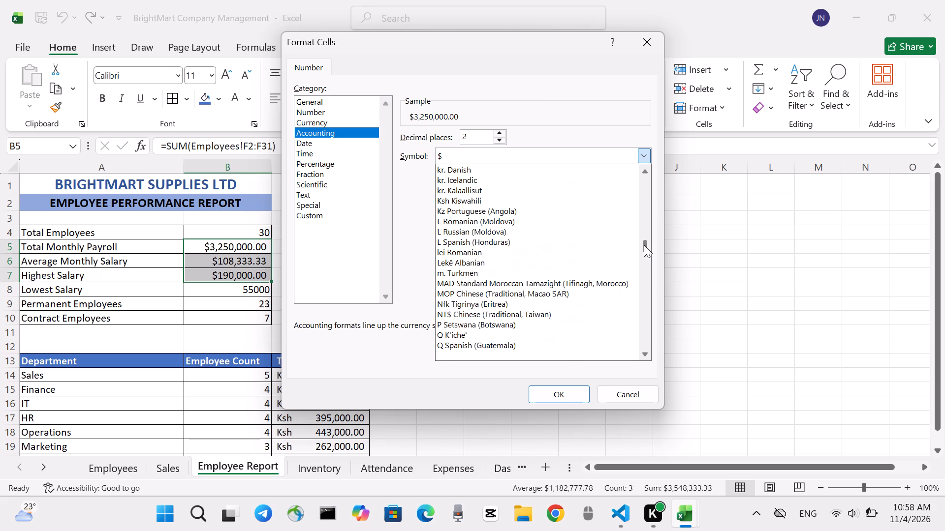
drag(644, 245, 643, 253)
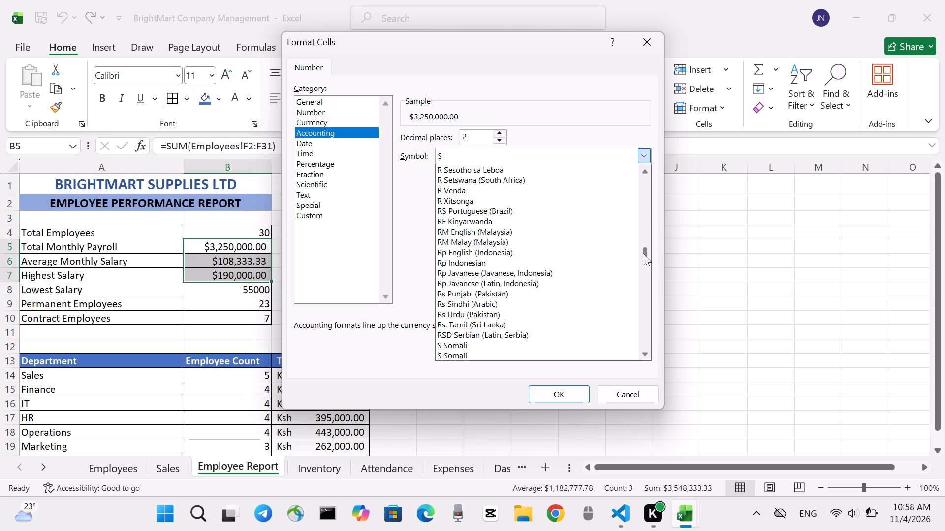
drag(643, 253, 640, 267)
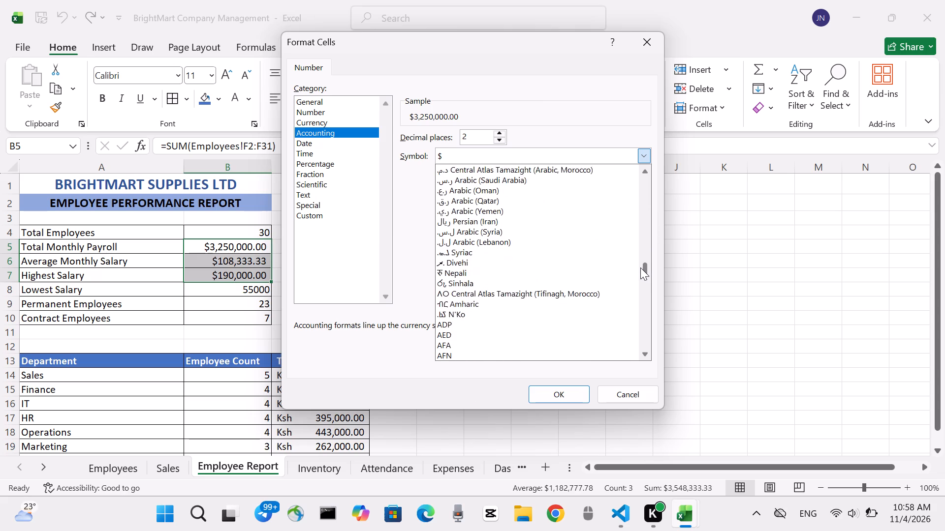
drag(640, 267, 638, 280)
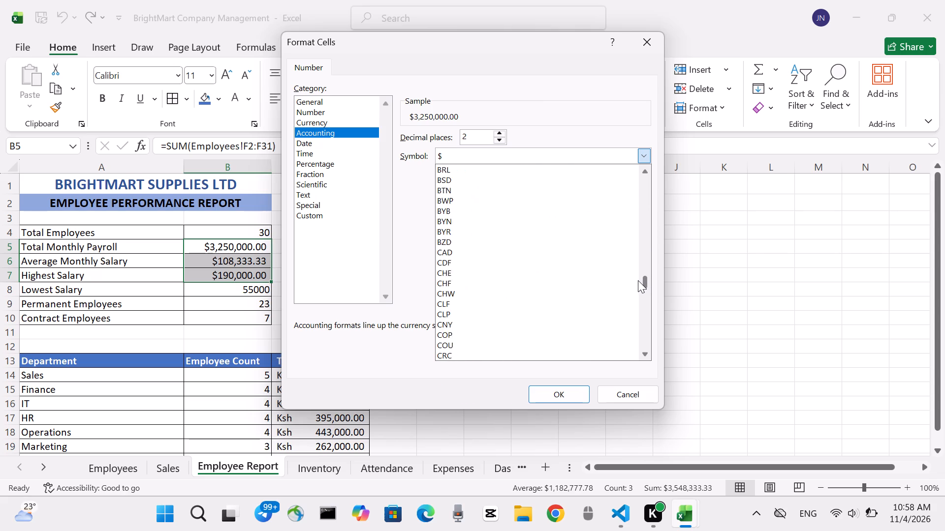
drag(638, 280, 636, 289)
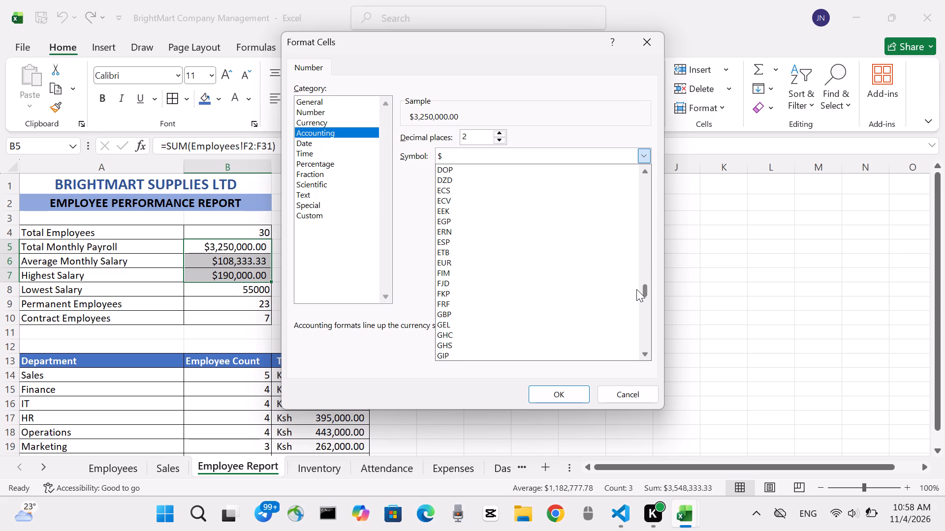
drag(636, 289, 637, 301)
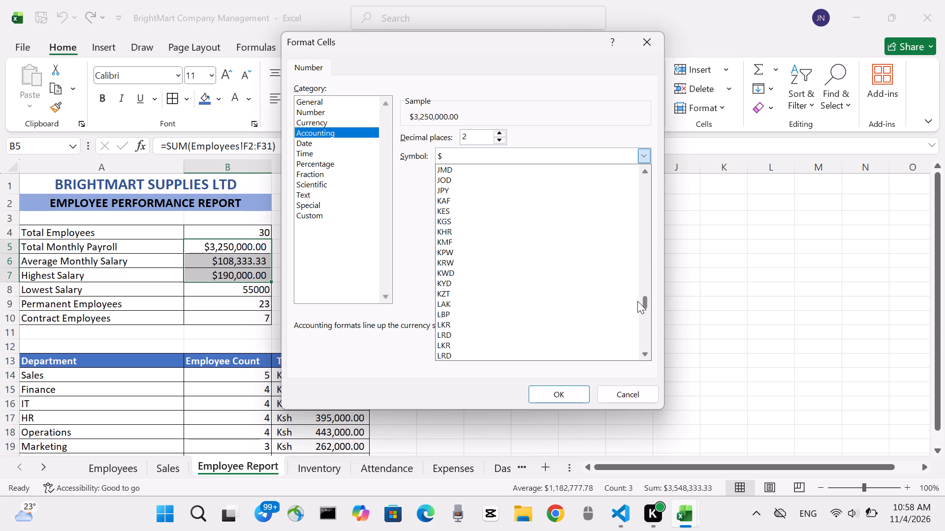
drag(637, 301, 638, 301)
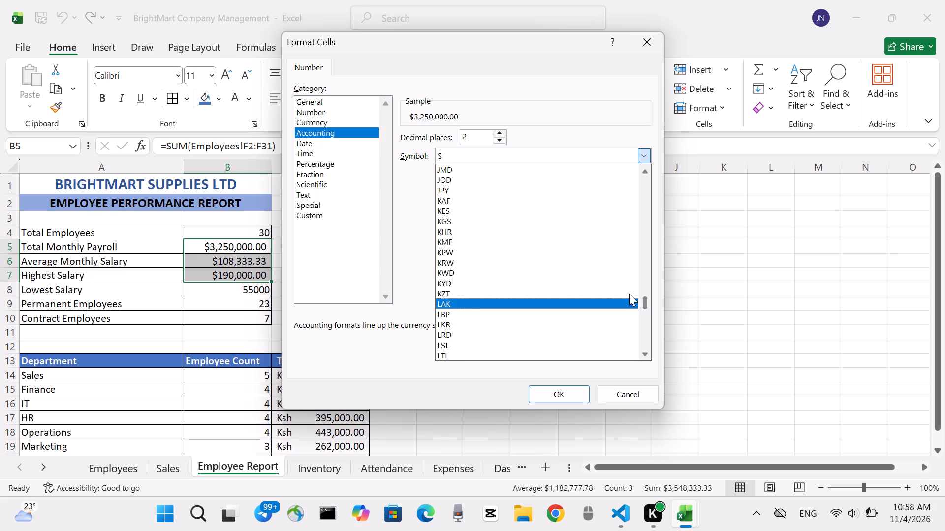
click(484, 212)
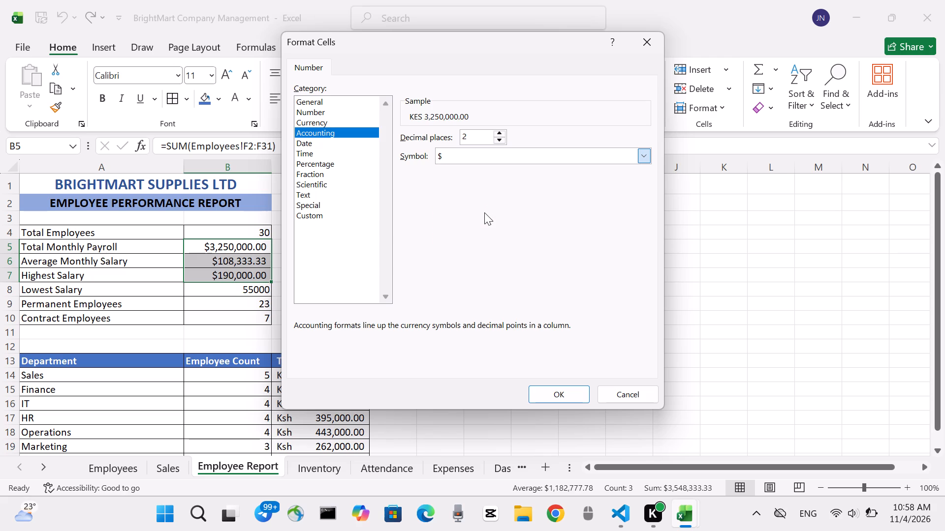
click(571, 393)
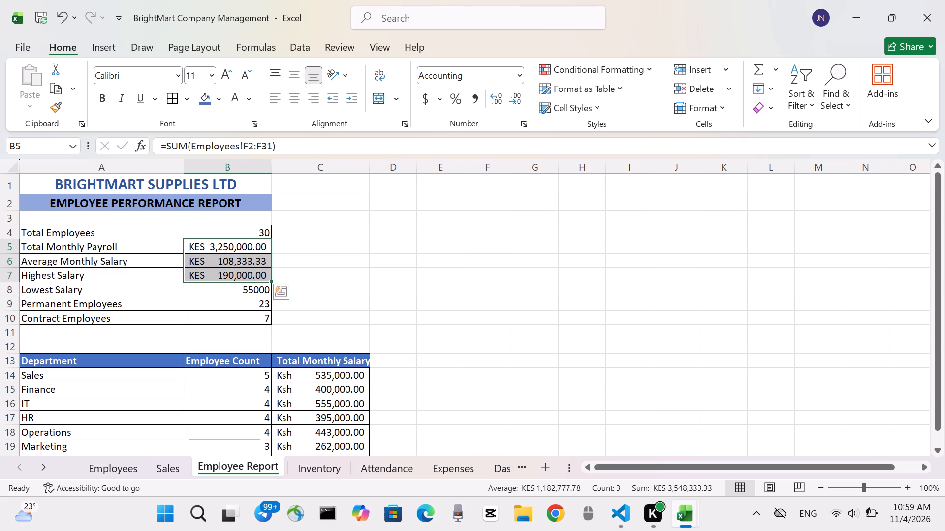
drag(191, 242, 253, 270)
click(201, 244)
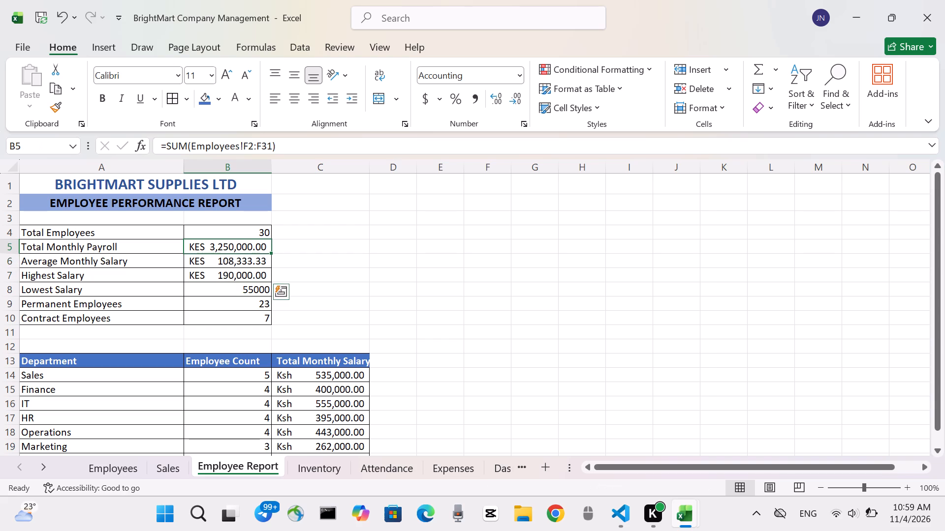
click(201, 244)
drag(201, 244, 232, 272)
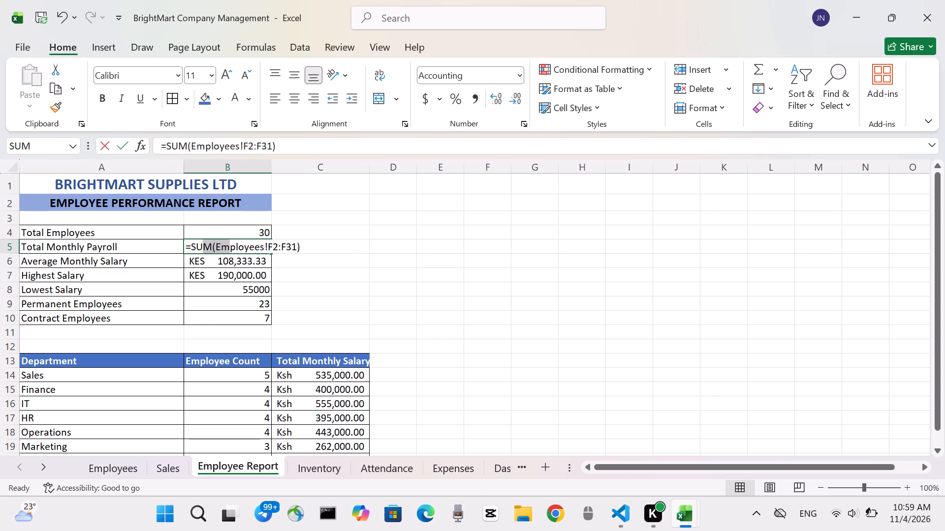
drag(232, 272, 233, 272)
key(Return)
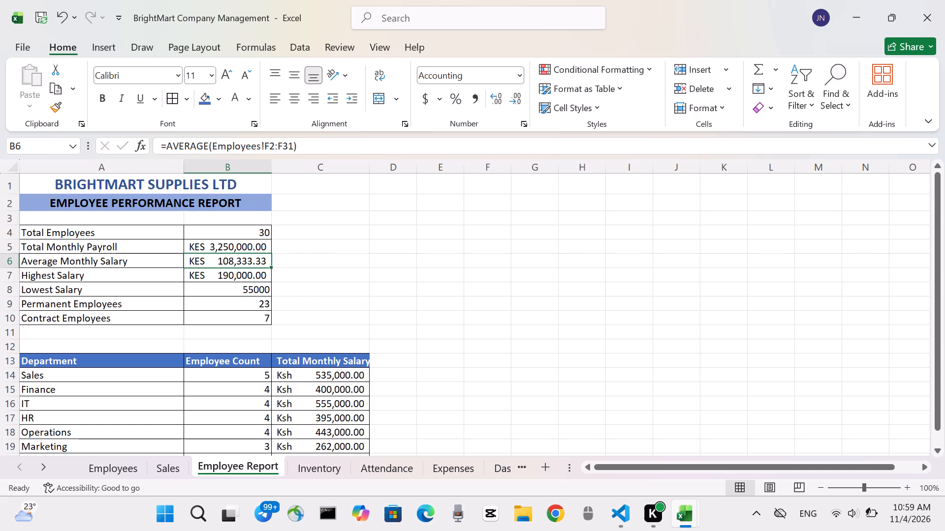
Open the detailed Accounting format settings for summary cells B5:B7 and look through the currency symbols for a Kenyan shilling option.
drag(189, 246, 233, 276)
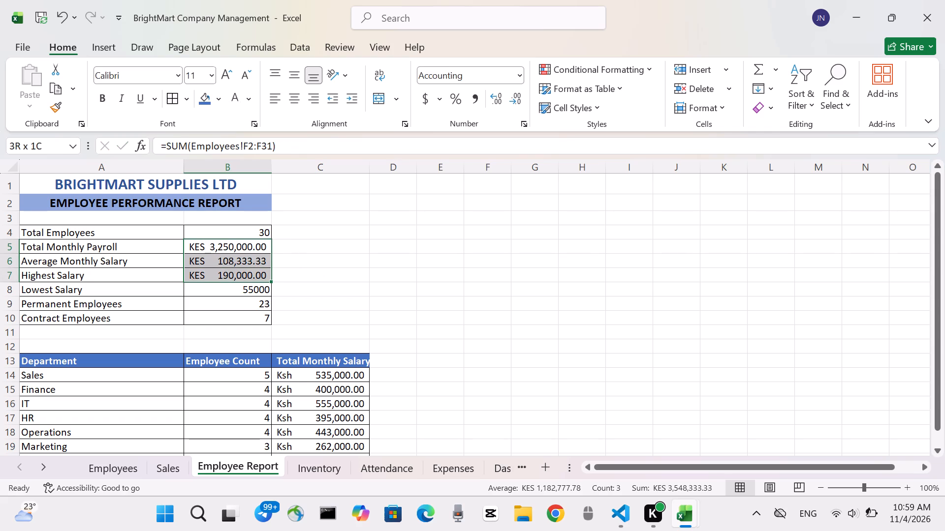
drag(233, 276, 234, 281)
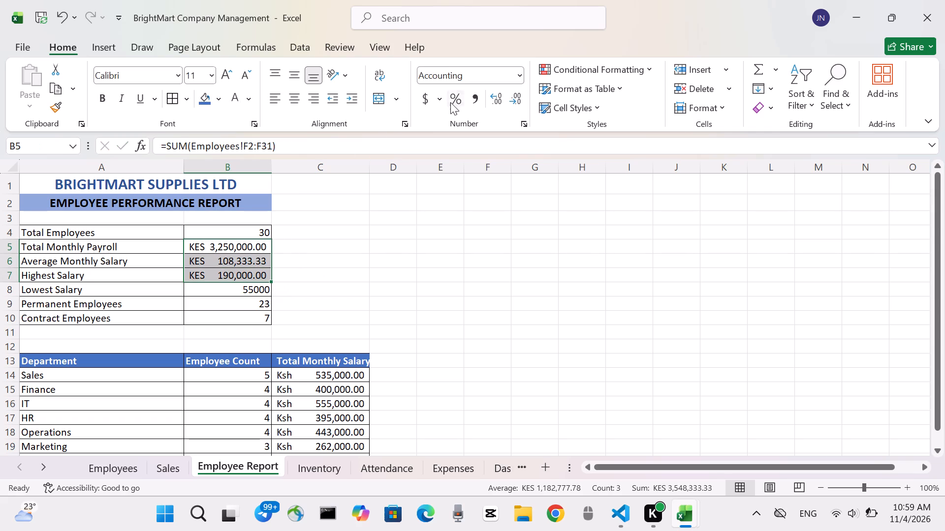
click(442, 99)
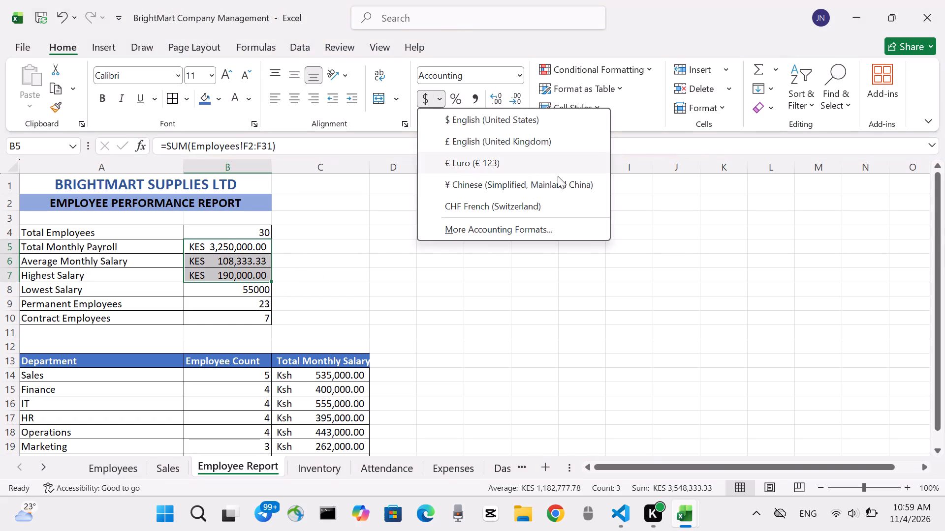
click(522, 231)
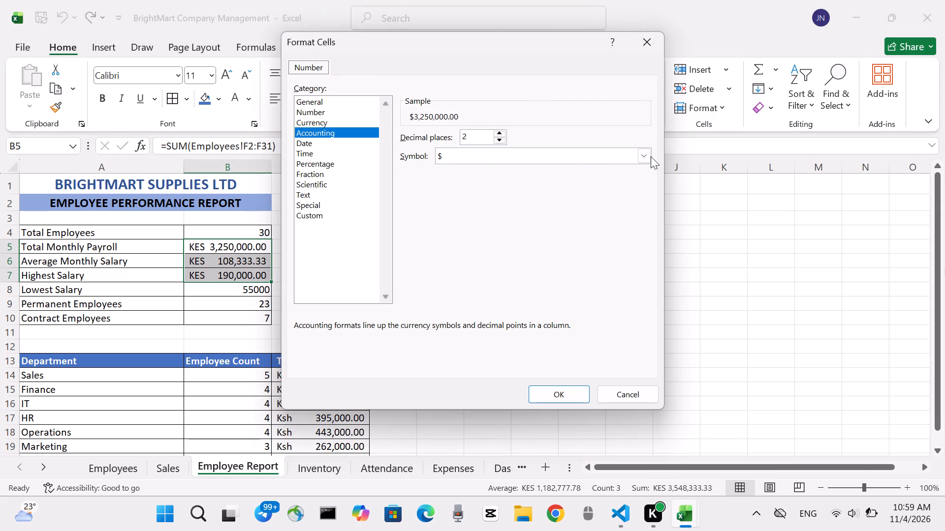
click(651, 156)
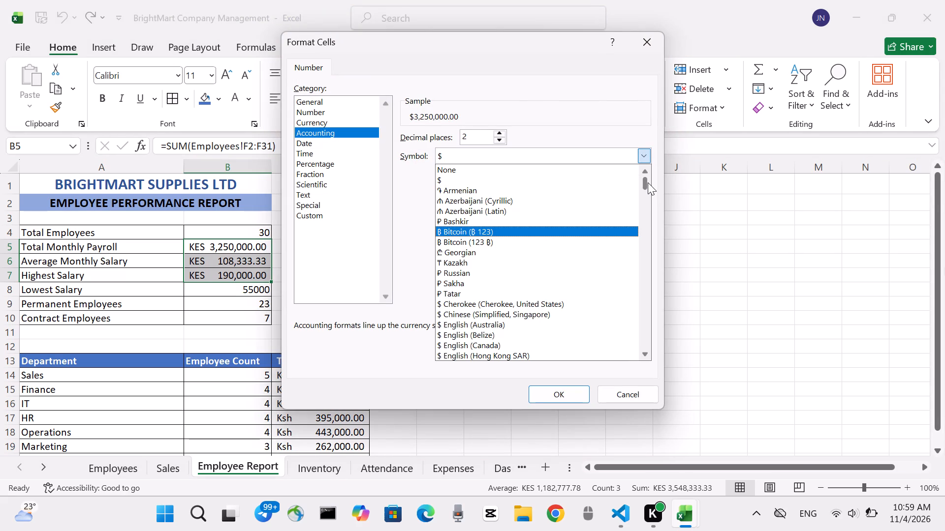
drag(648, 182, 645, 206)
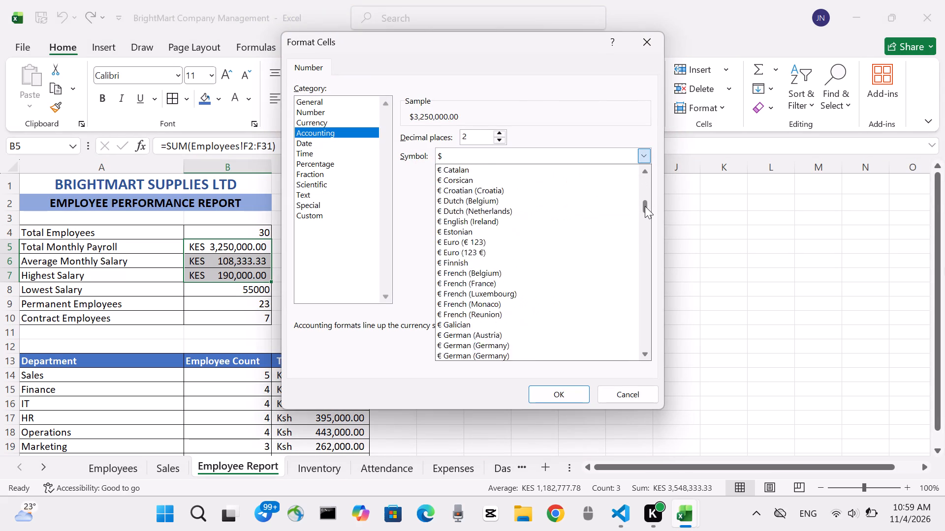
drag(645, 206, 644, 214)
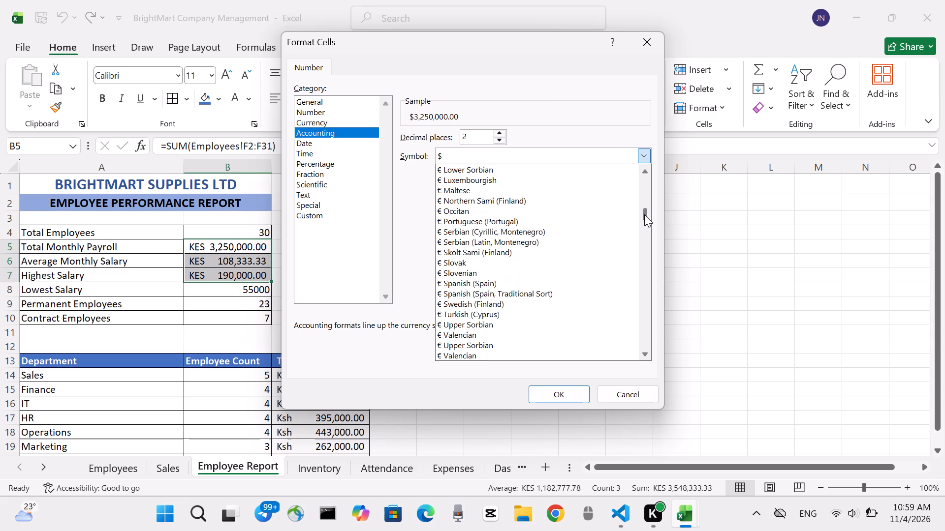
drag(644, 214, 642, 223)
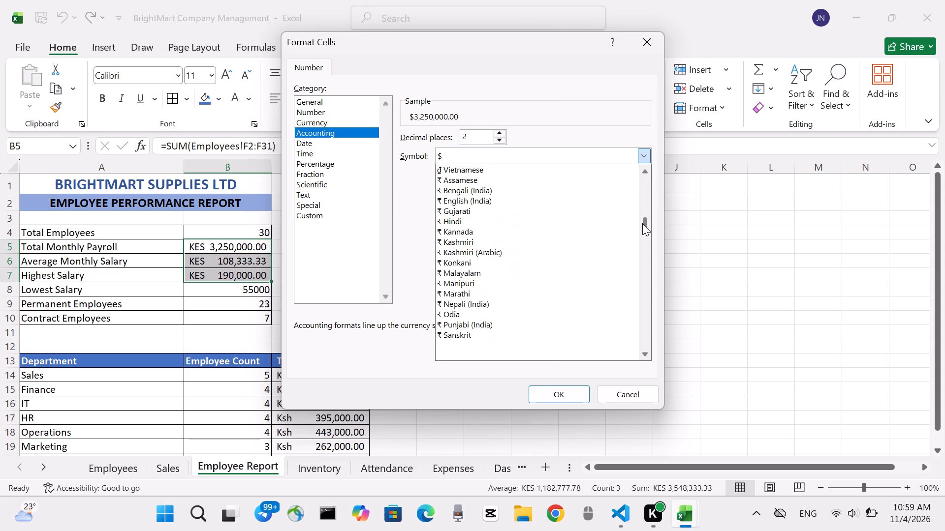
drag(642, 223, 642, 227)
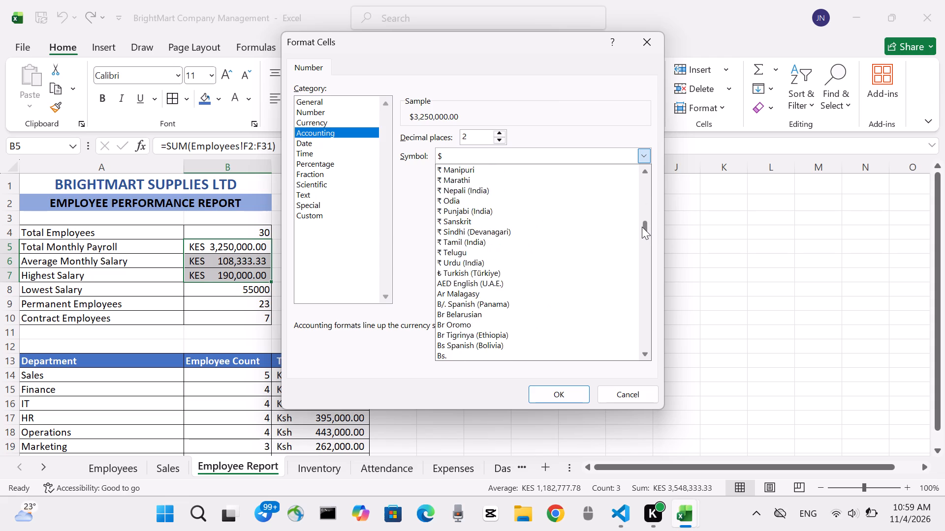
drag(642, 227, 641, 234)
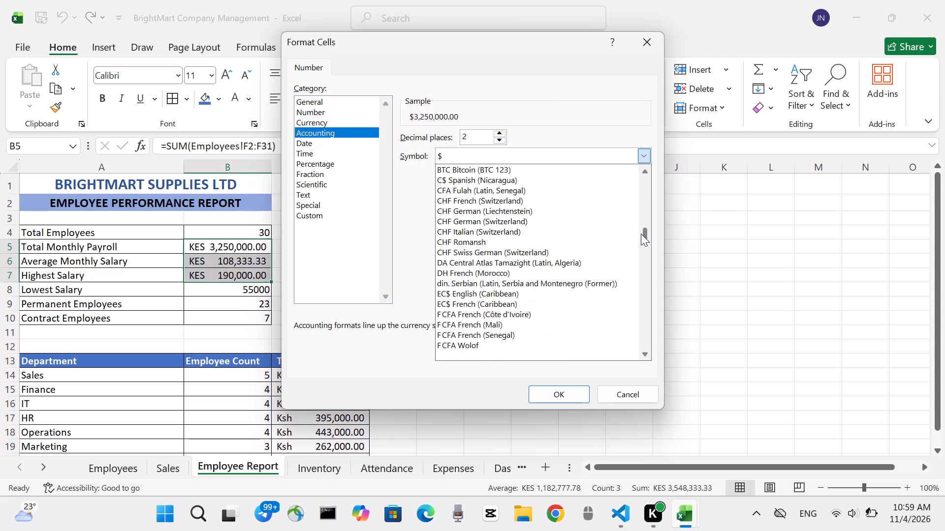
drag(641, 234, 640, 240)
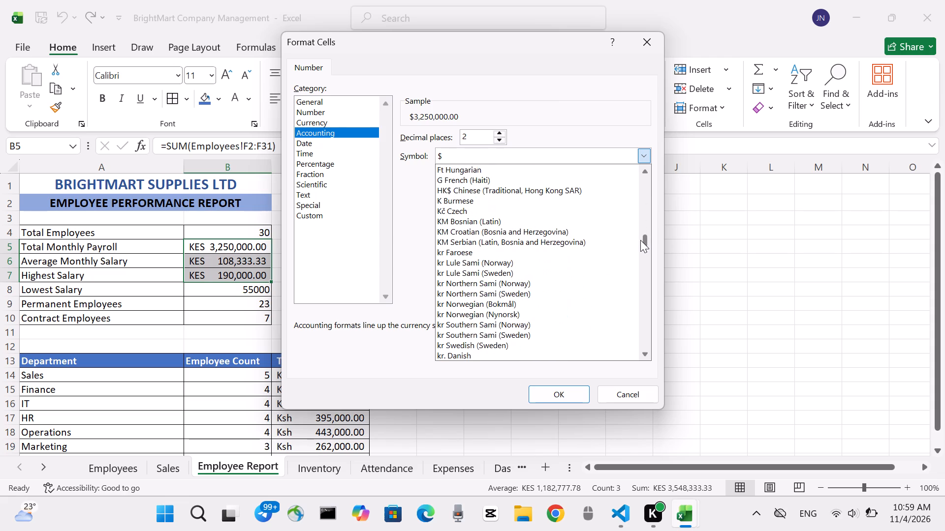
drag(640, 240, 640, 240)
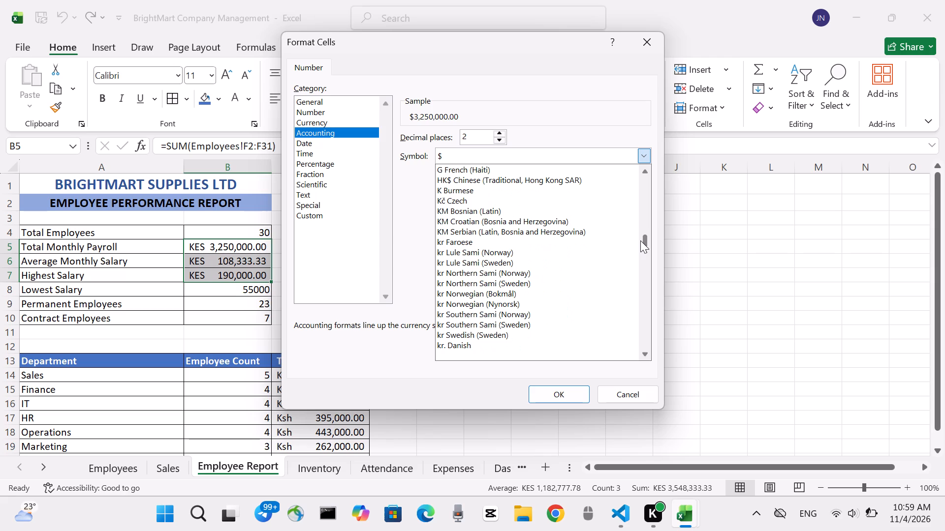
drag(640, 240, 640, 242)
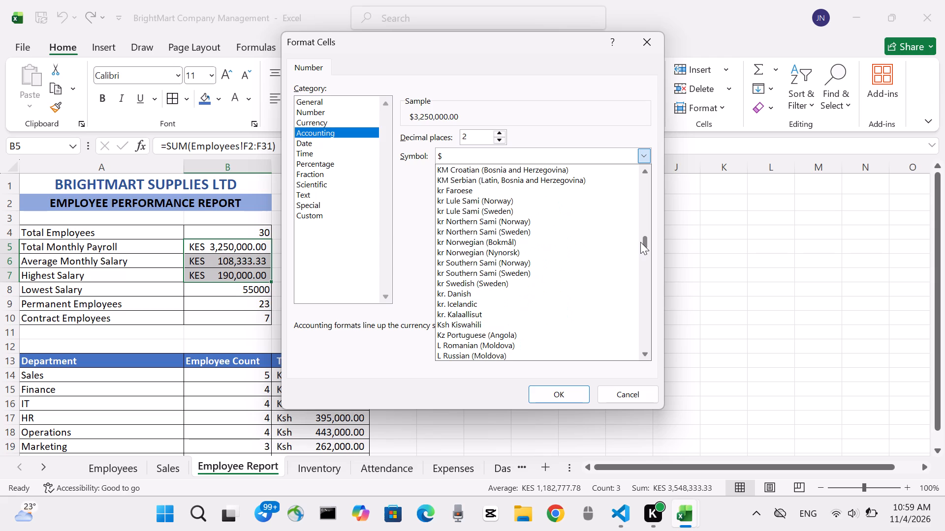
drag(640, 242, 640, 247)
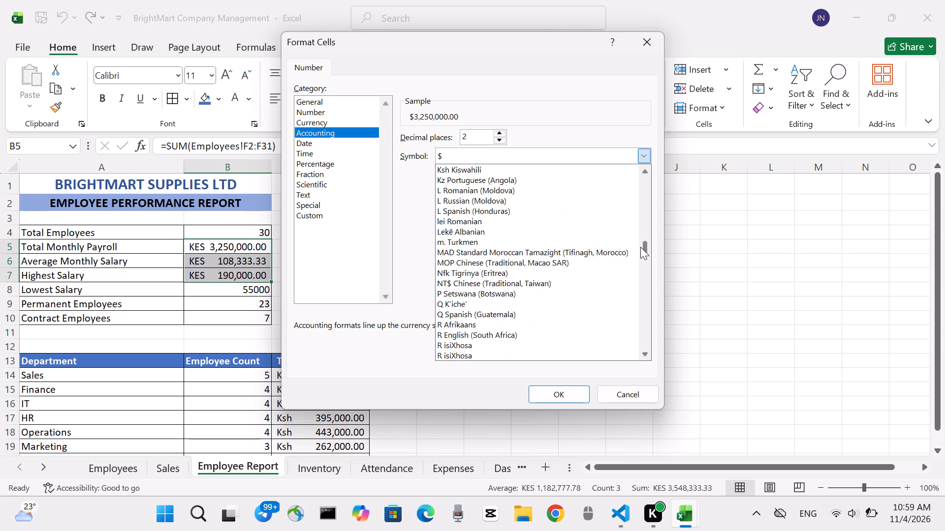
drag(640, 247, 642, 264)
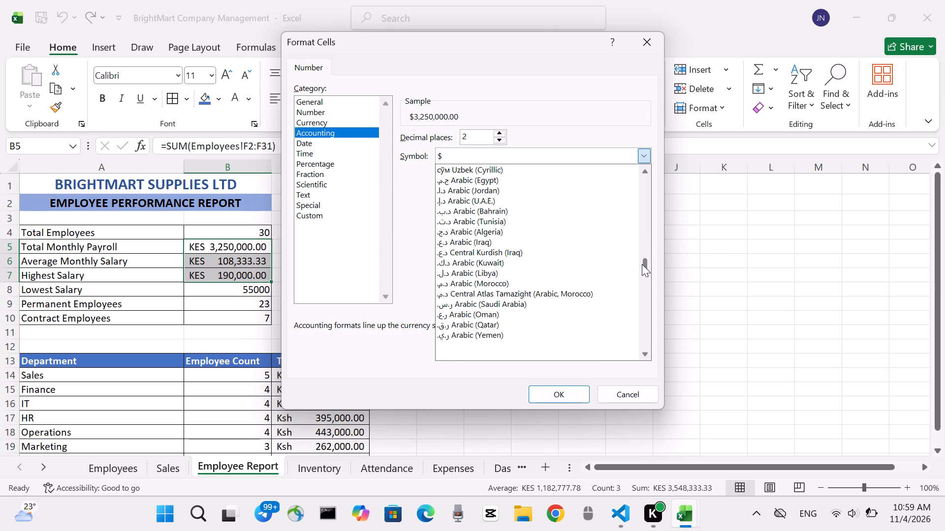
drag(642, 264, 642, 270)
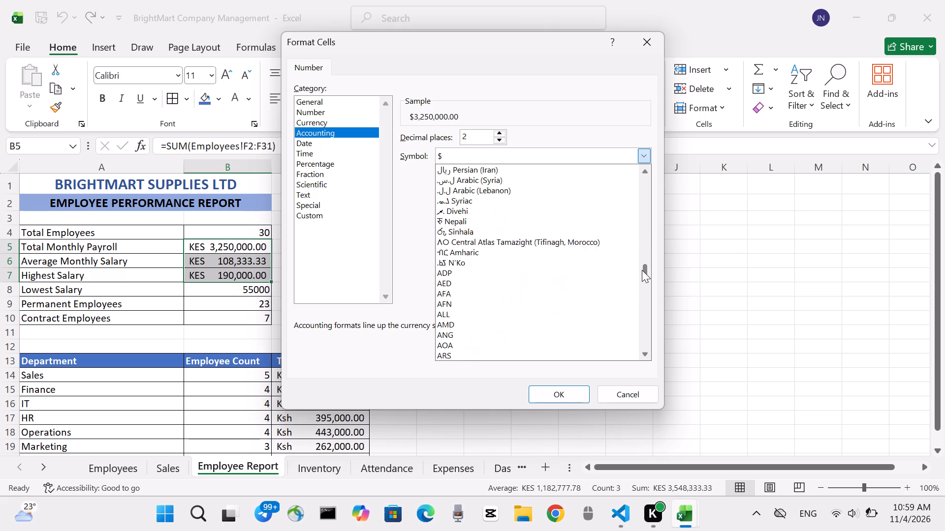
drag(642, 270, 642, 287)
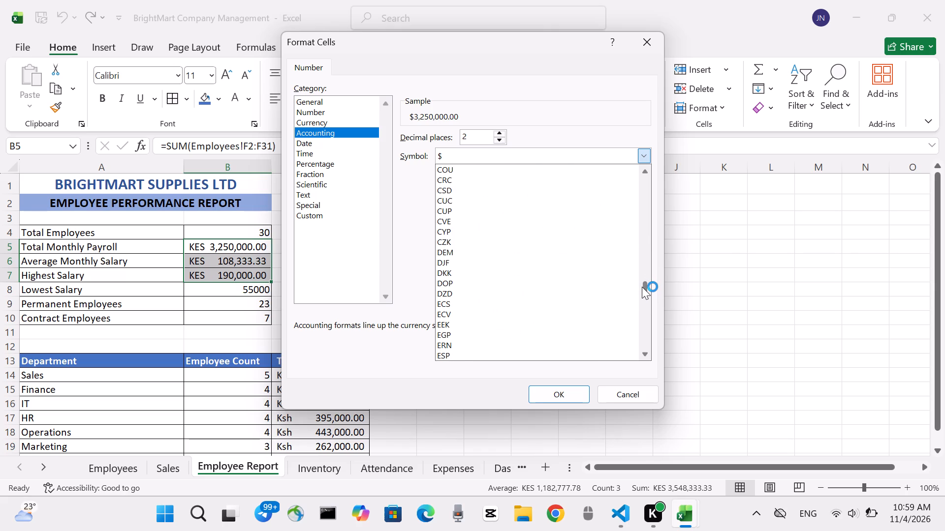
drag(642, 287, 642, 288)
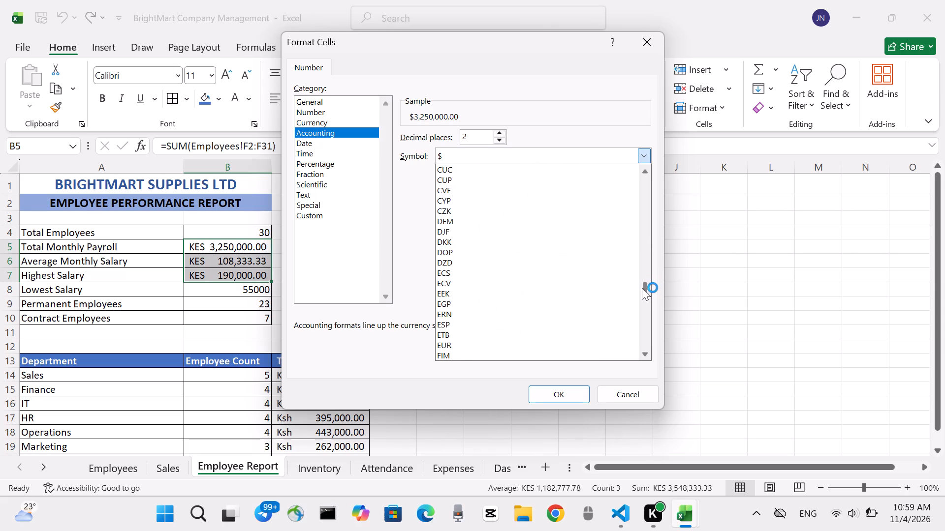
drag(642, 288, 642, 302)
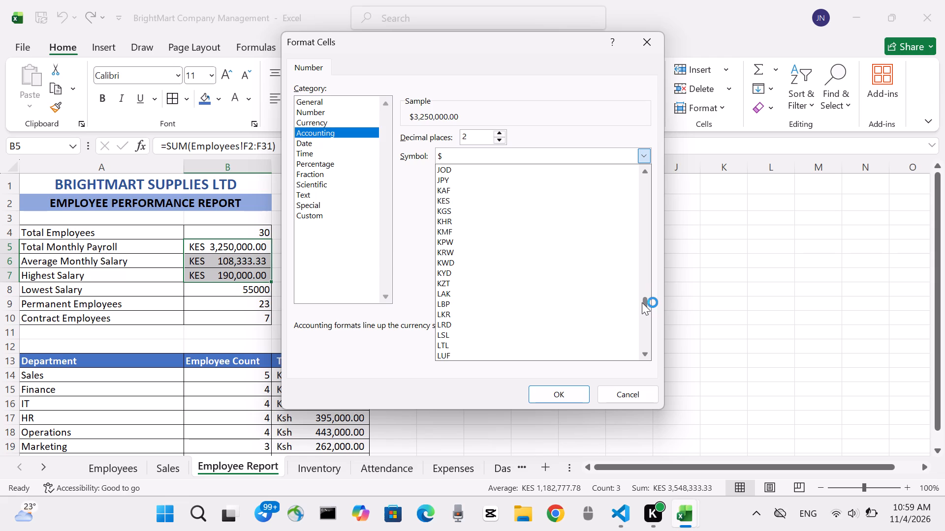
drag(642, 302, 642, 300)
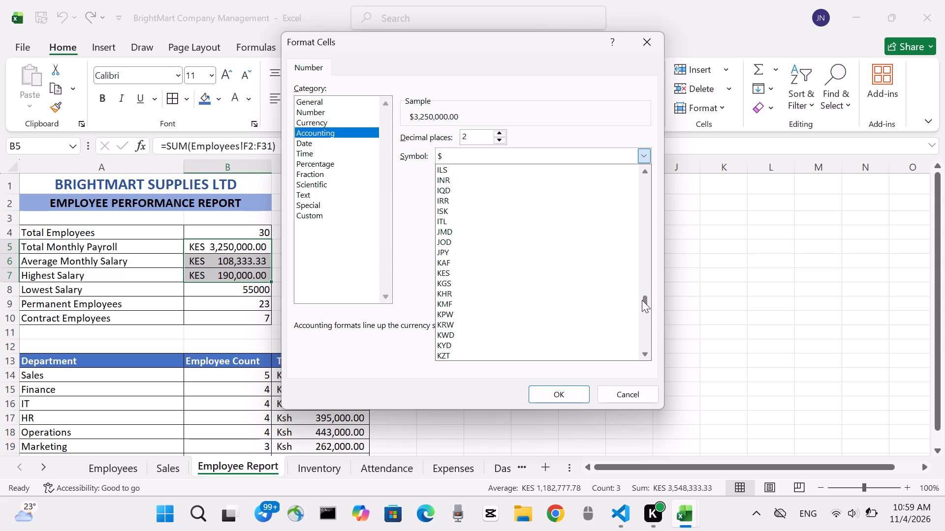
drag(642, 300, 642, 321)
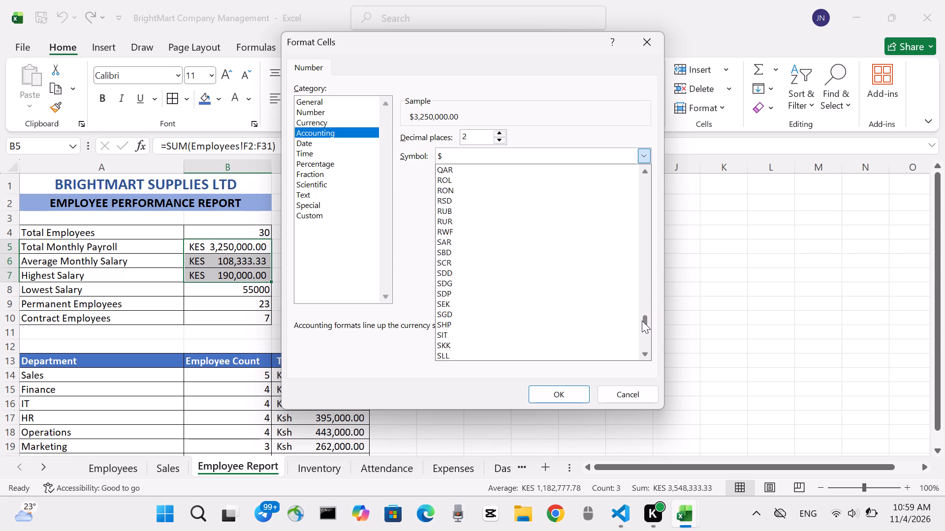
drag(642, 321, 642, 325)
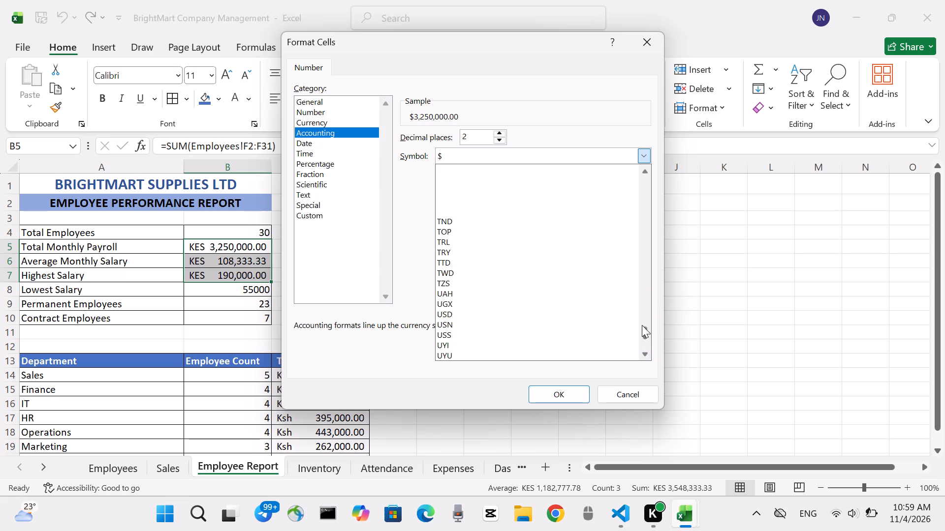
drag(642, 325, 656, 238)
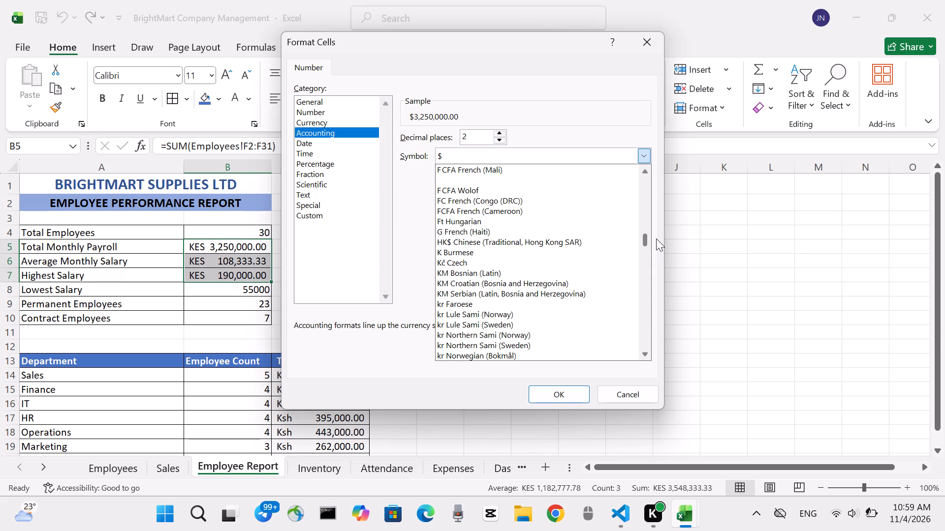
drag(656, 238, 656, 236)
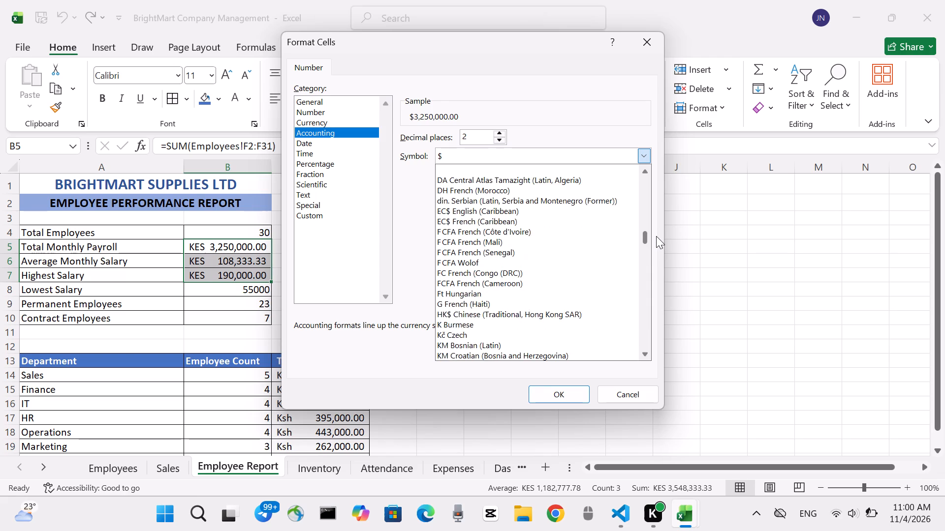
drag(656, 236, 660, 226)
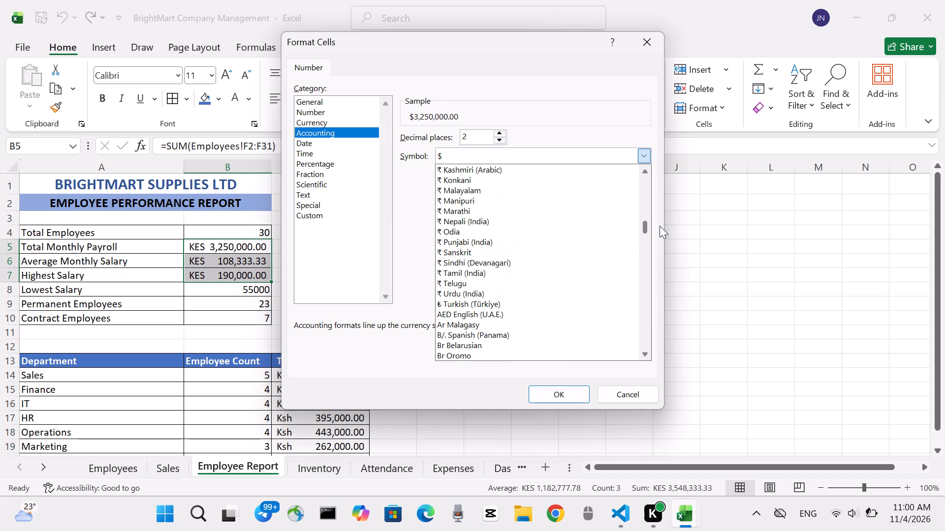
drag(660, 226, 661, 225)
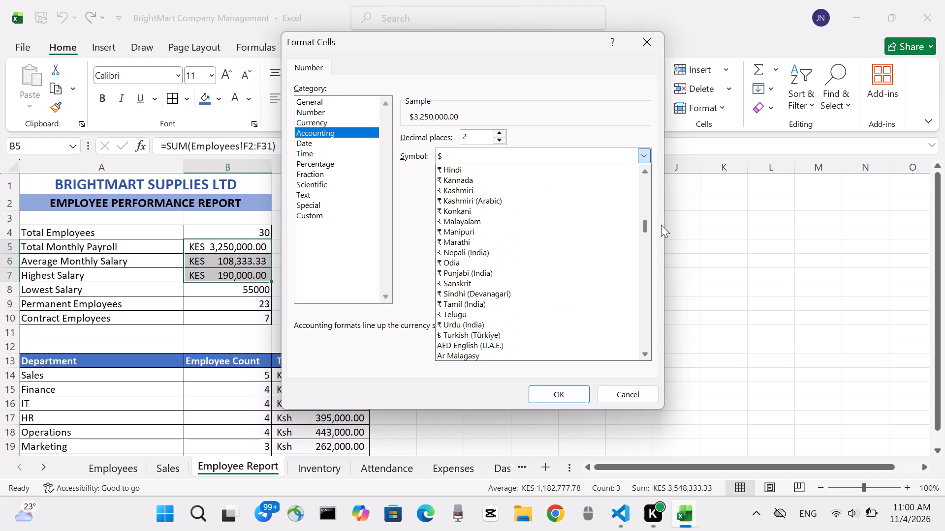
drag(661, 225, 663, 215)
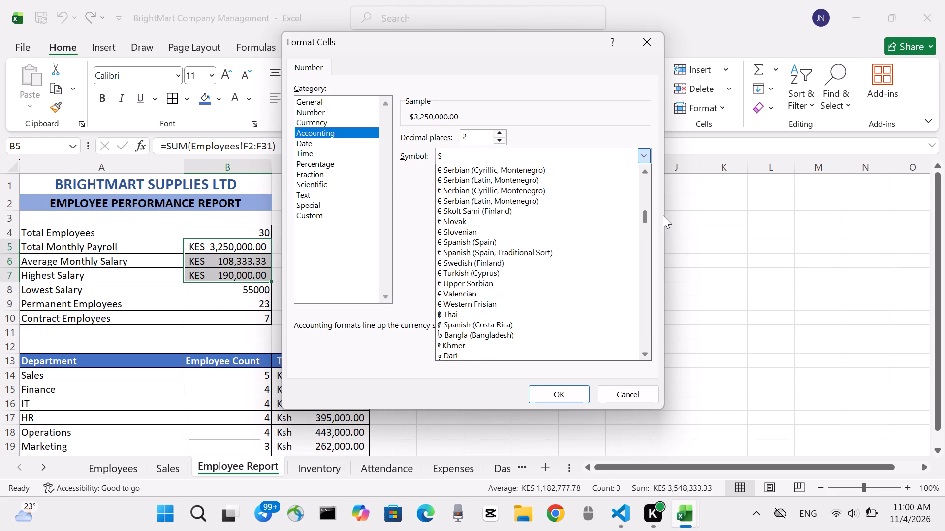
drag(663, 215, 667, 209)
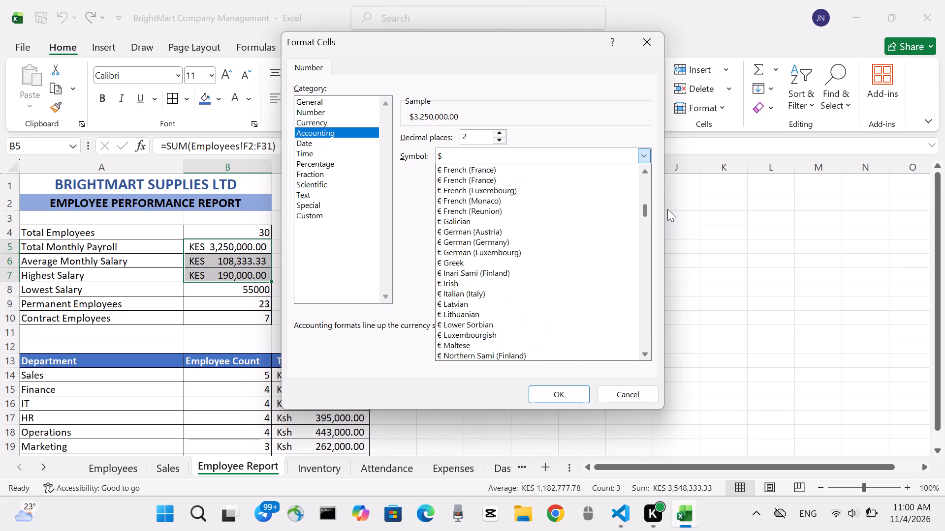
drag(667, 209, 672, 202)
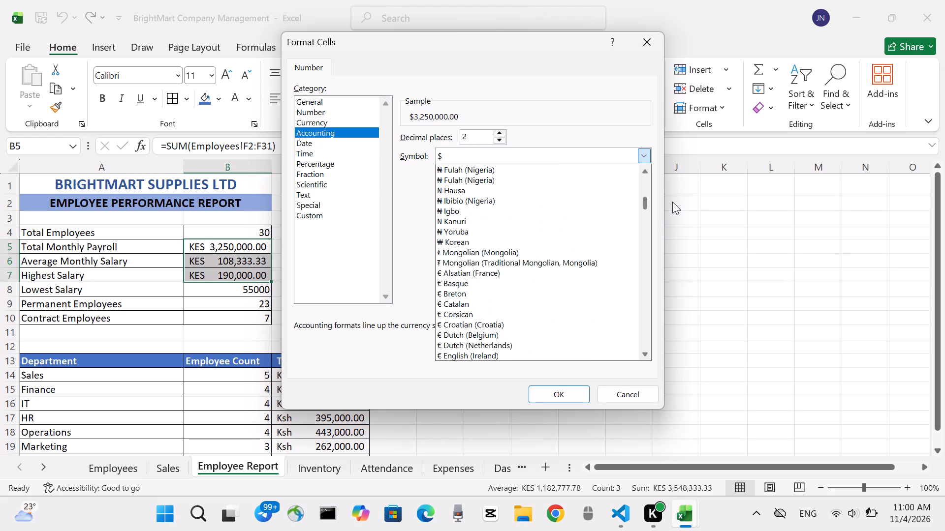
drag(672, 202, 672, 197)
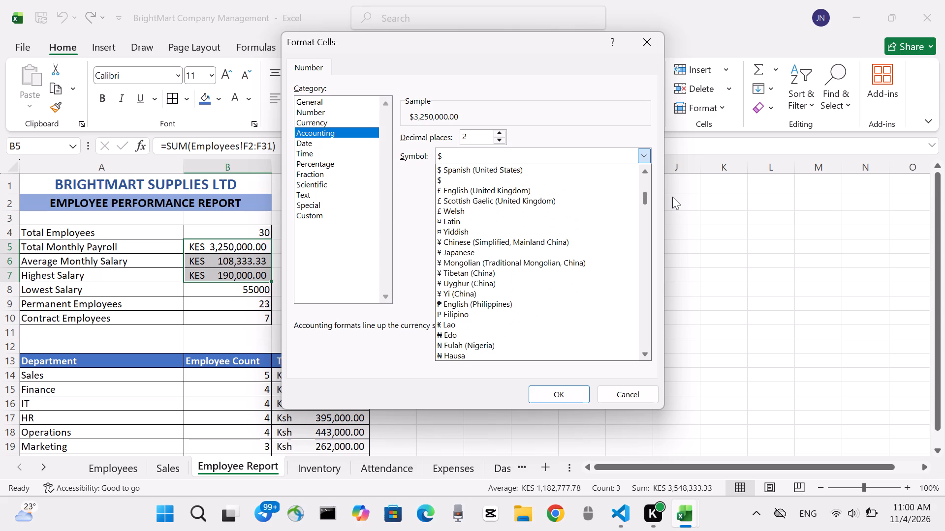
drag(672, 197, 672, 193)
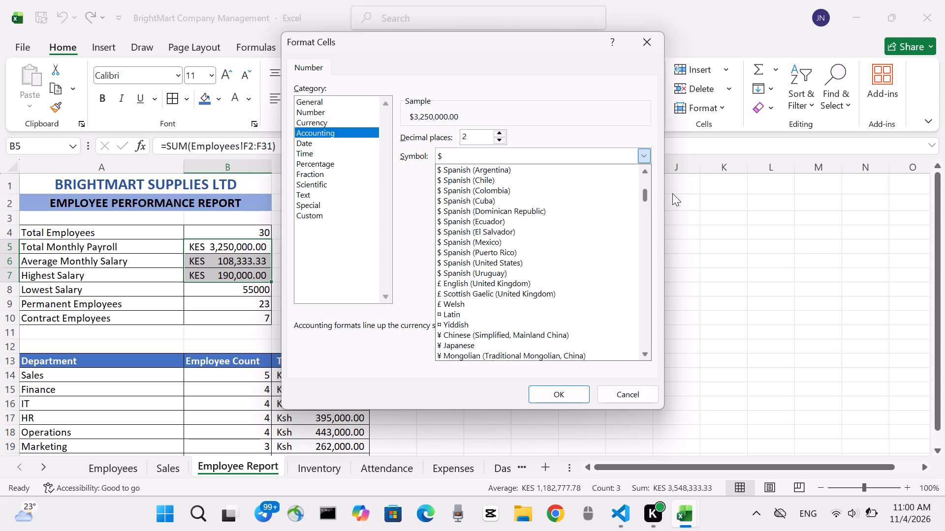
drag(672, 193, 673, 186)
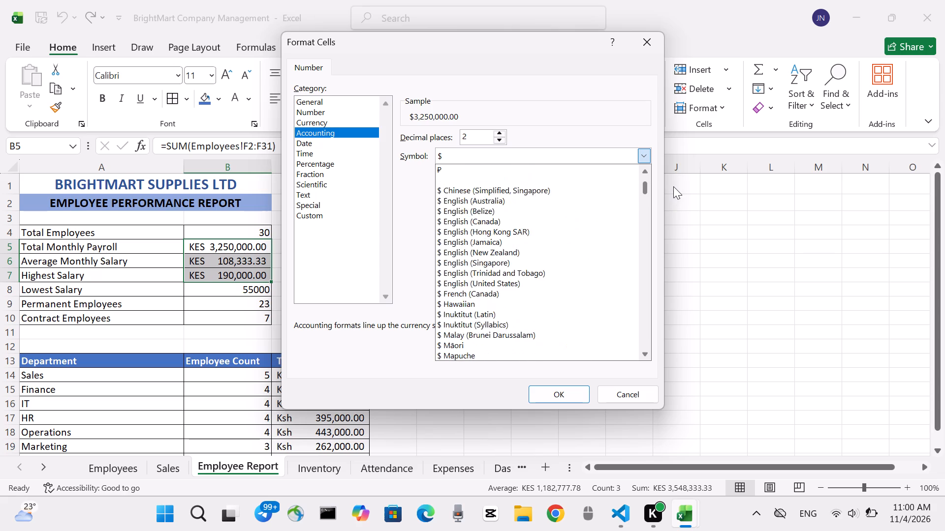
drag(673, 186, 674, 180)
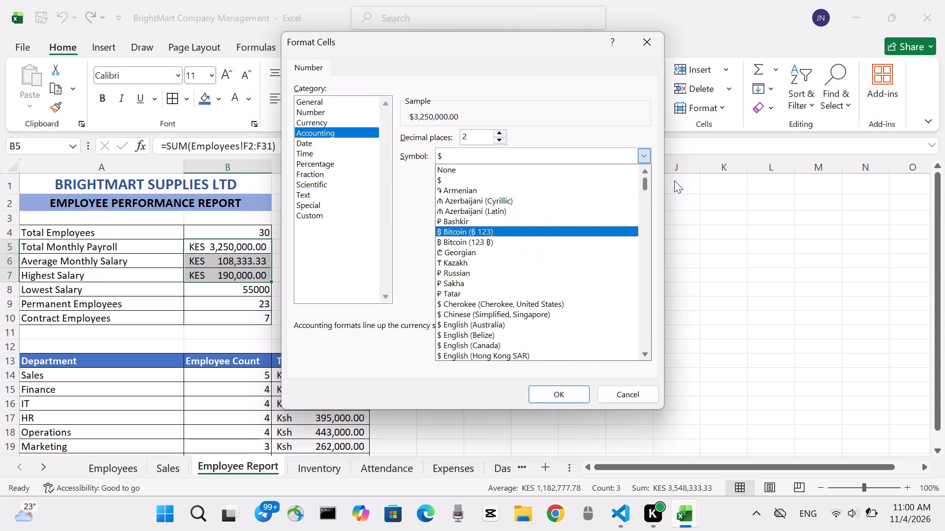
drag(674, 180, 673, 184)
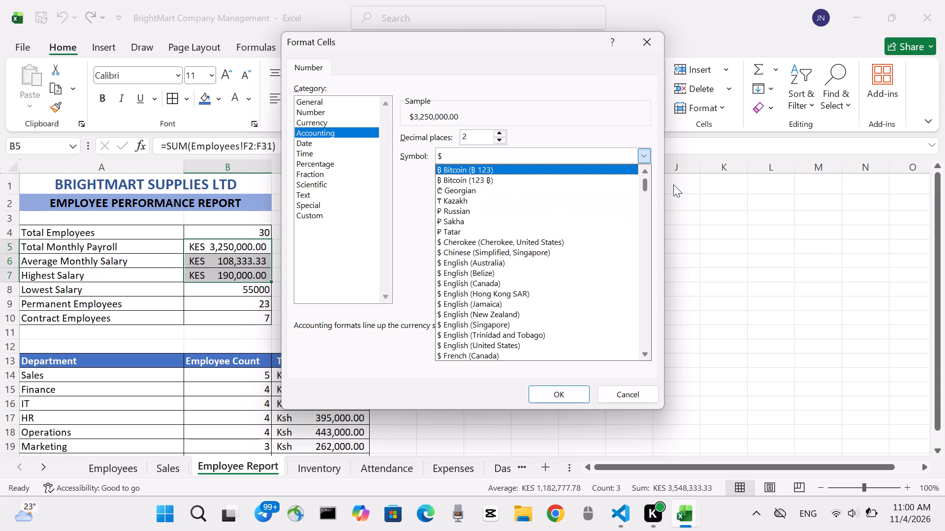
drag(673, 184, 660, 225)
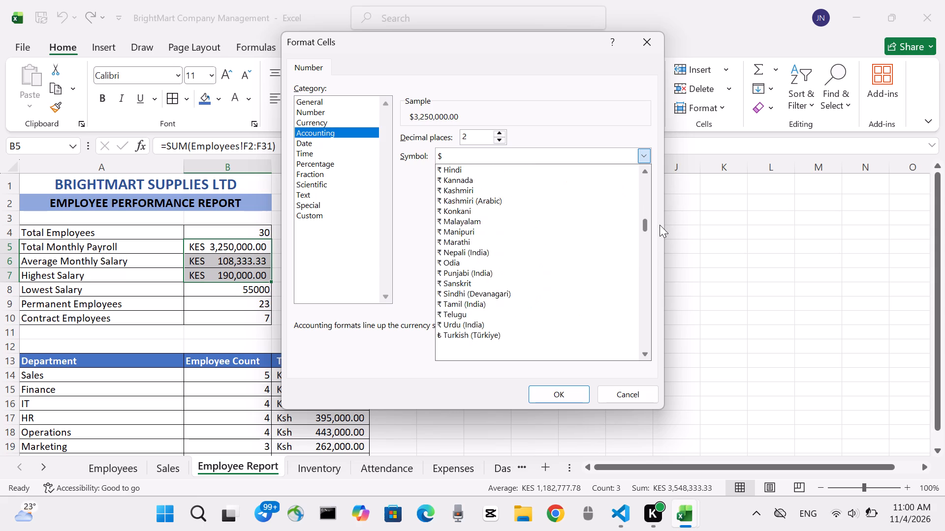
Continue looking through the Accounting currency symbols for cells B5:B7, down to the Arabic entries, for a Kenyan shilling option.
drag(660, 225, 658, 235)
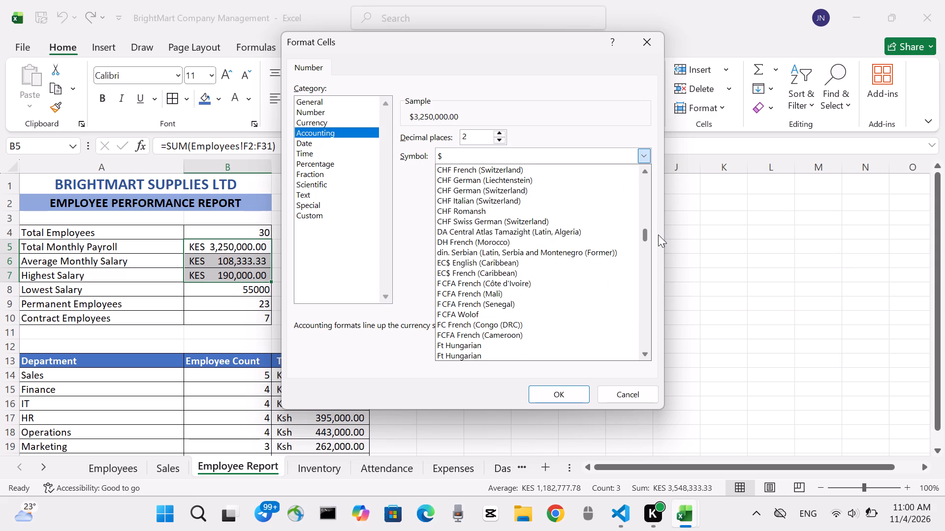
drag(658, 235, 658, 236)
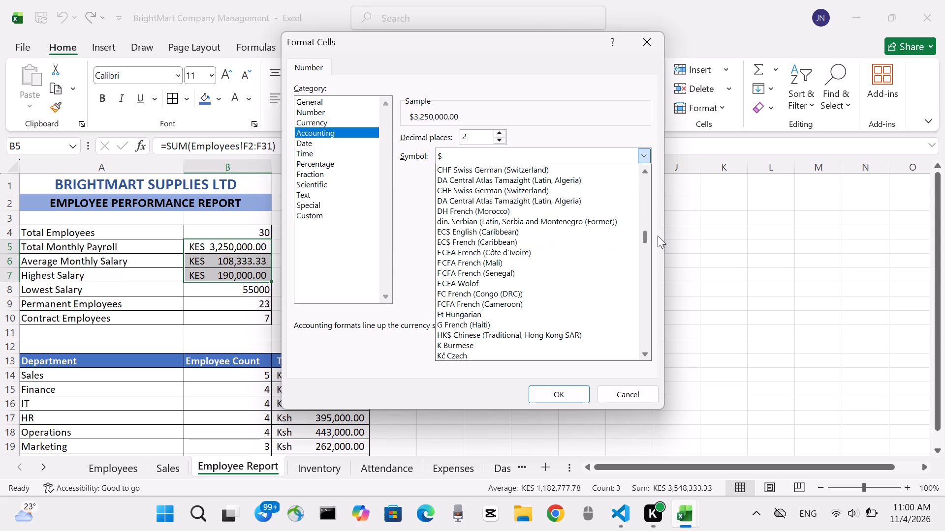
drag(658, 236, 657, 245)
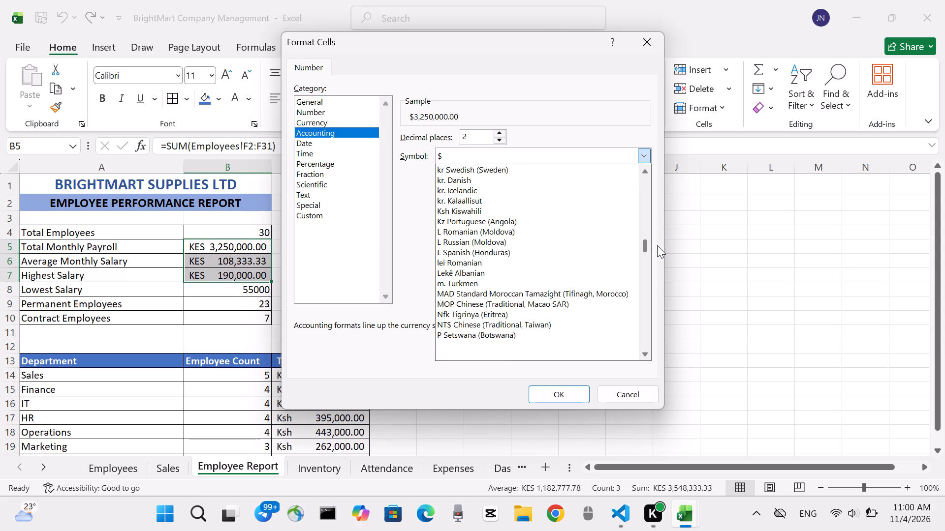
drag(657, 245, 572, 225)
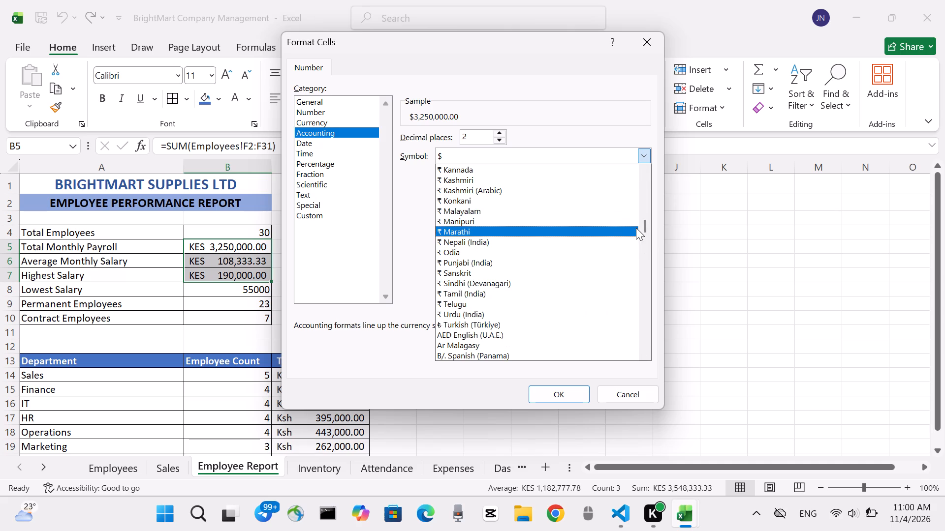
drag(643, 228, 643, 222)
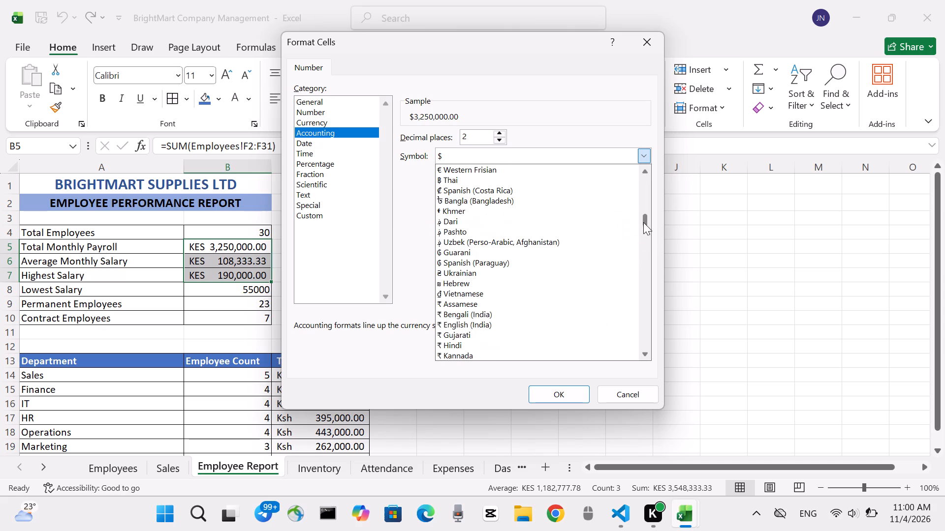
drag(643, 222, 645, 215)
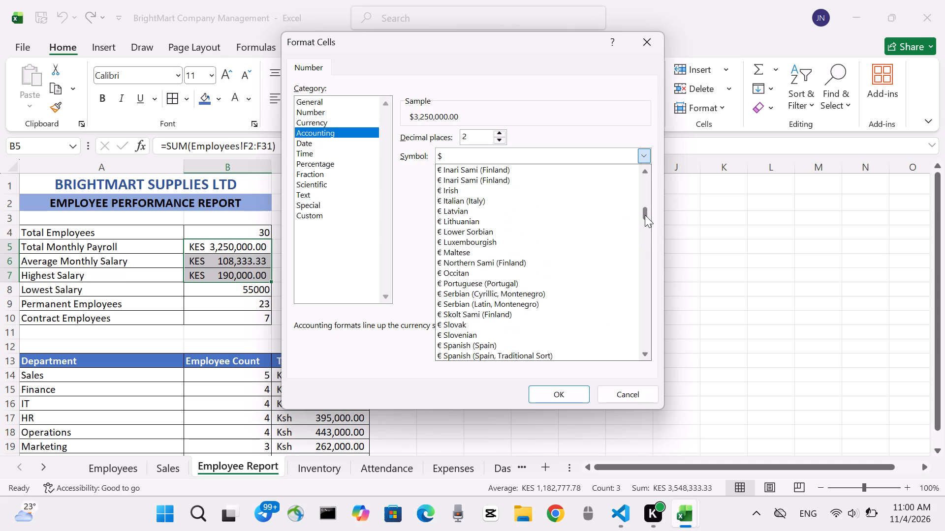
drag(645, 215, 646, 210)
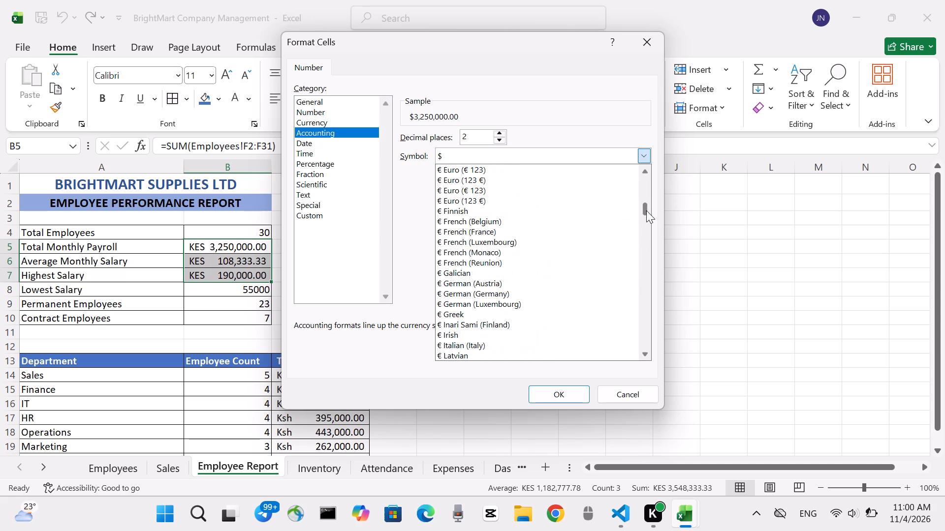
drag(646, 210, 646, 219)
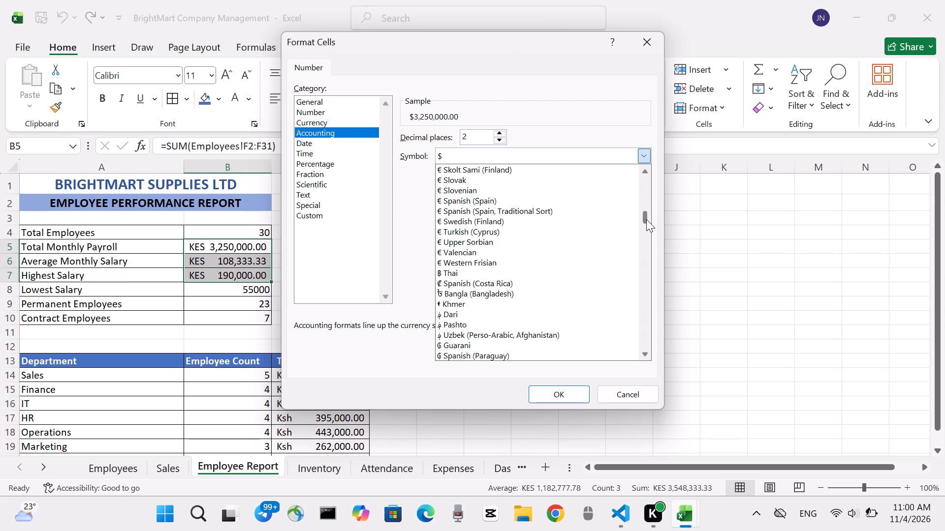
drag(646, 219, 646, 230)
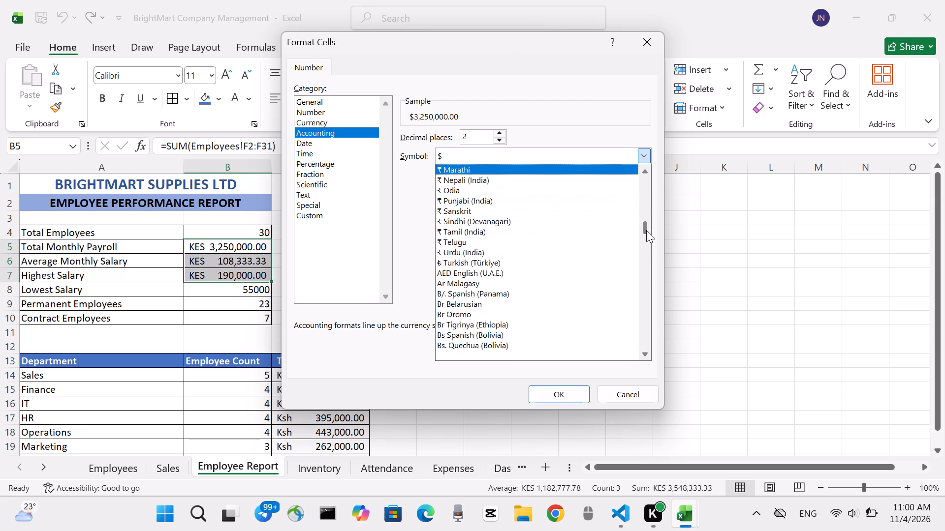
drag(646, 230, 646, 234)
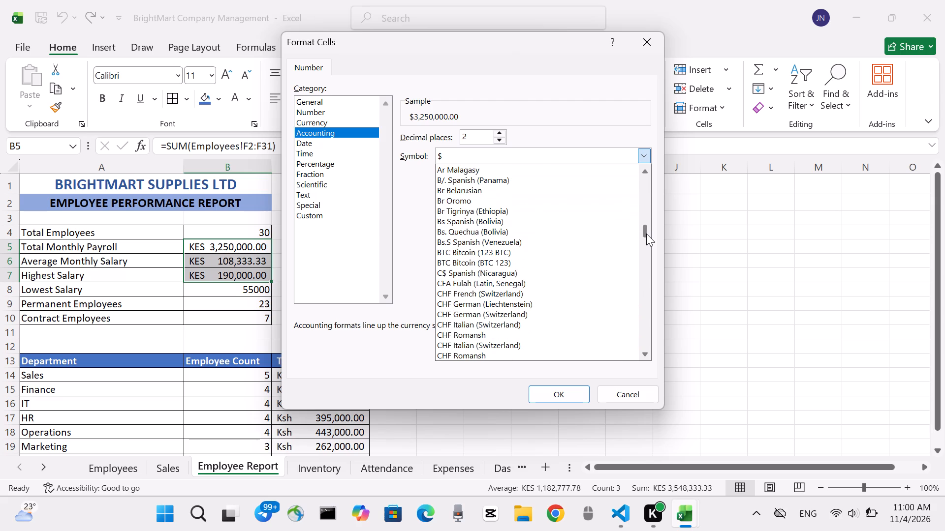
drag(646, 234, 646, 237)
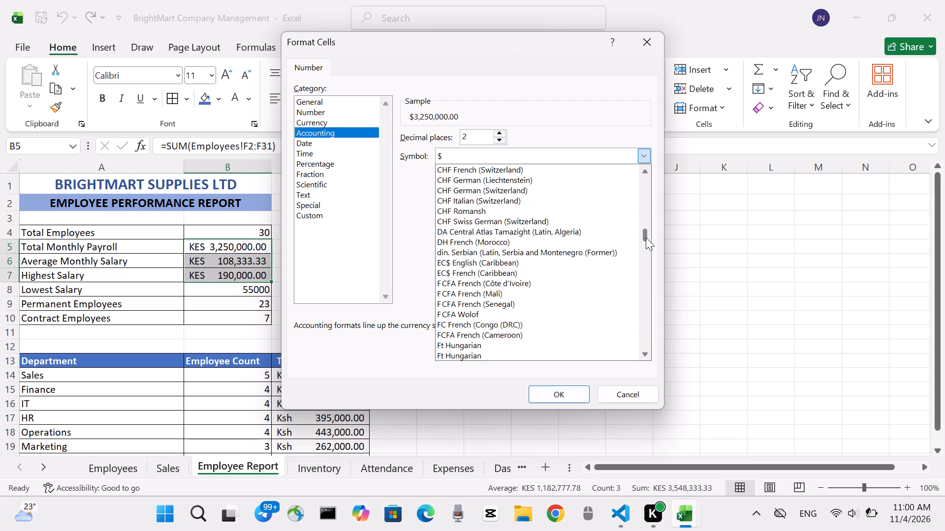
drag(646, 237, 646, 246)
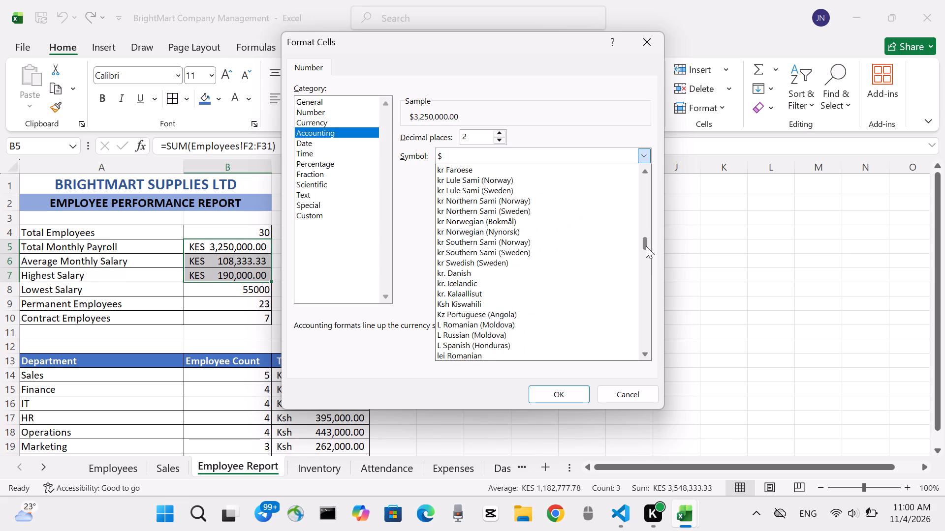
drag(646, 246, 645, 252)
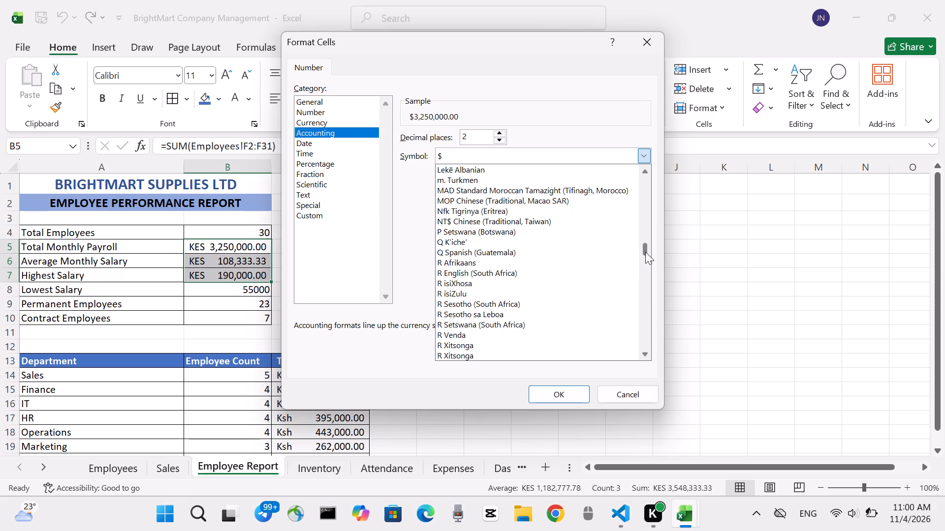
drag(645, 252, 645, 255)
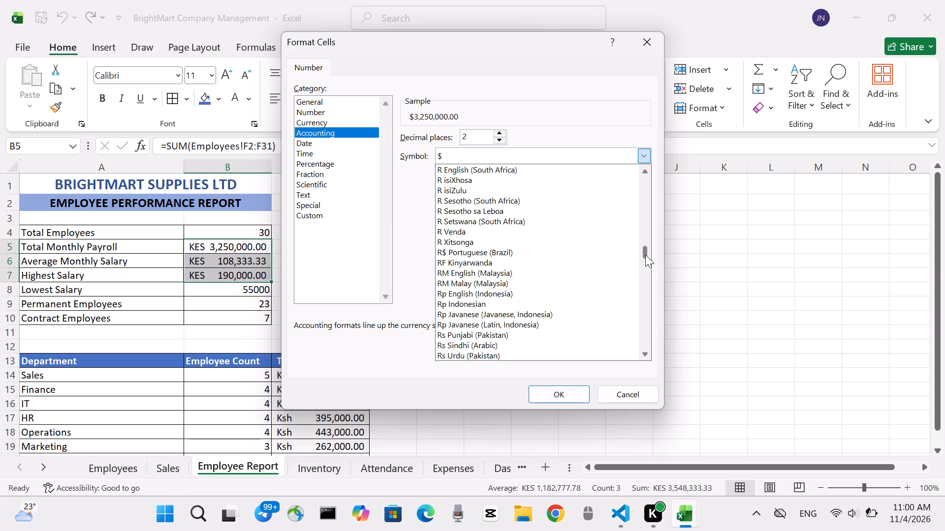
drag(645, 255, 645, 255)
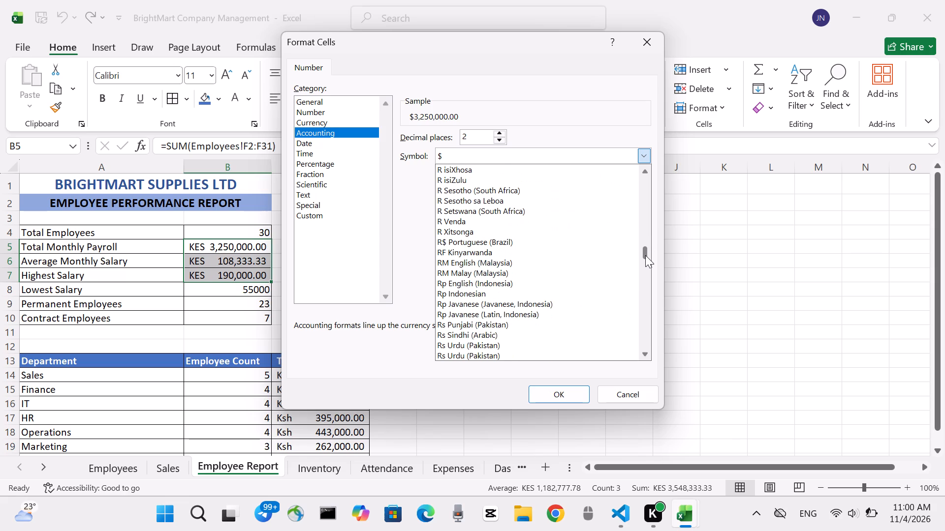
drag(645, 255, 645, 259)
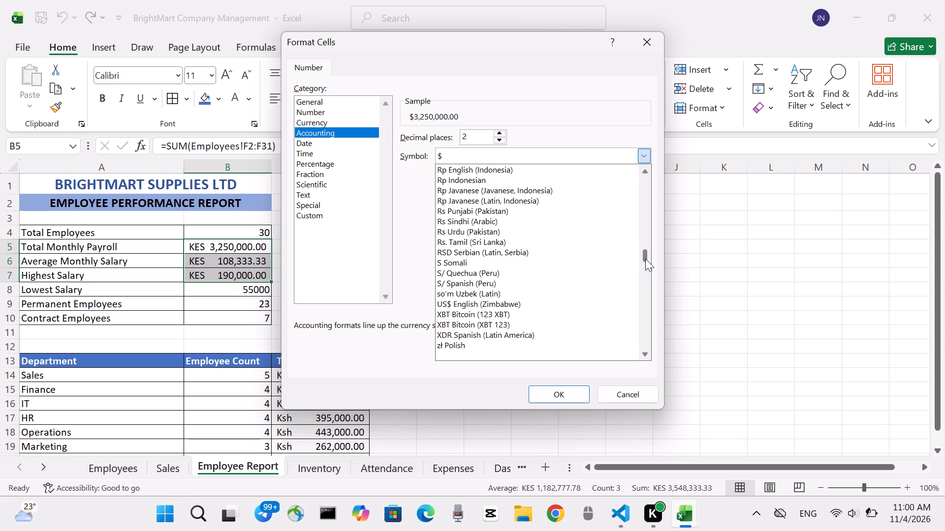
drag(645, 259, 644, 268)
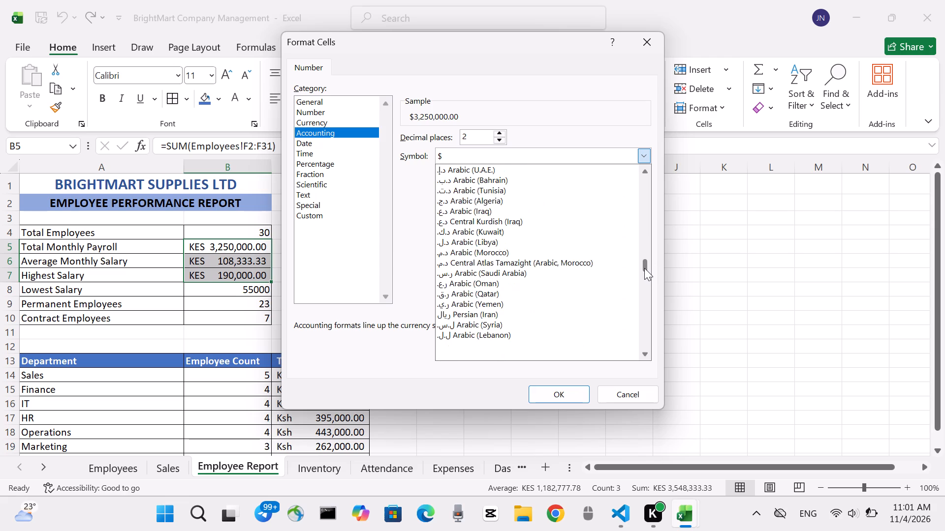
Look back through the Accounting currency symbols for cells B5:B7, from the Arabic entries up to the start, for a Kenyan shilling option.
drag(644, 268, 650, 218)
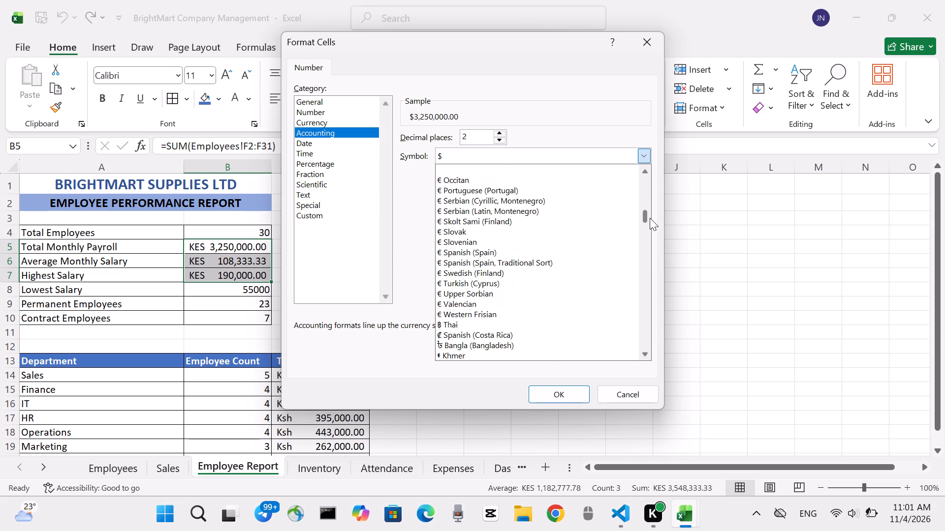
drag(650, 218, 651, 214)
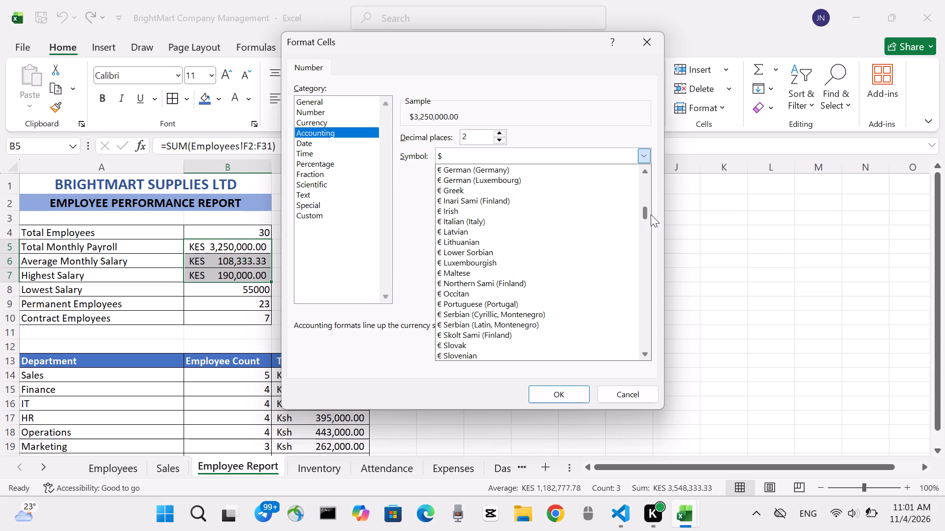
drag(651, 214, 651, 213)
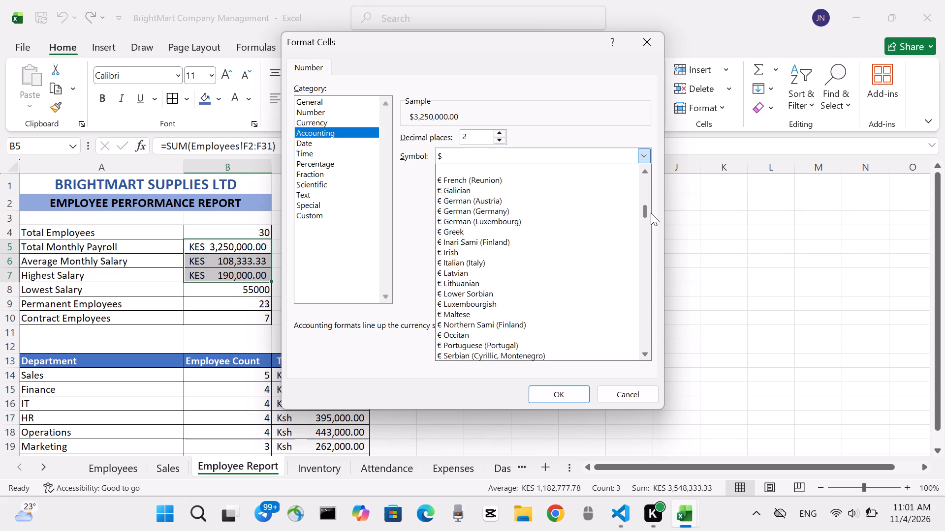
drag(651, 213, 651, 204)
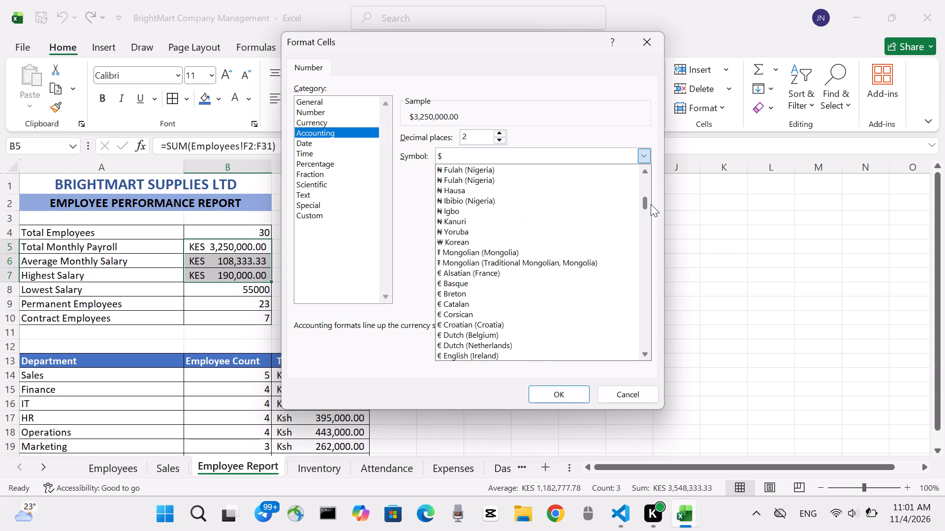
drag(651, 204, 651, 201)
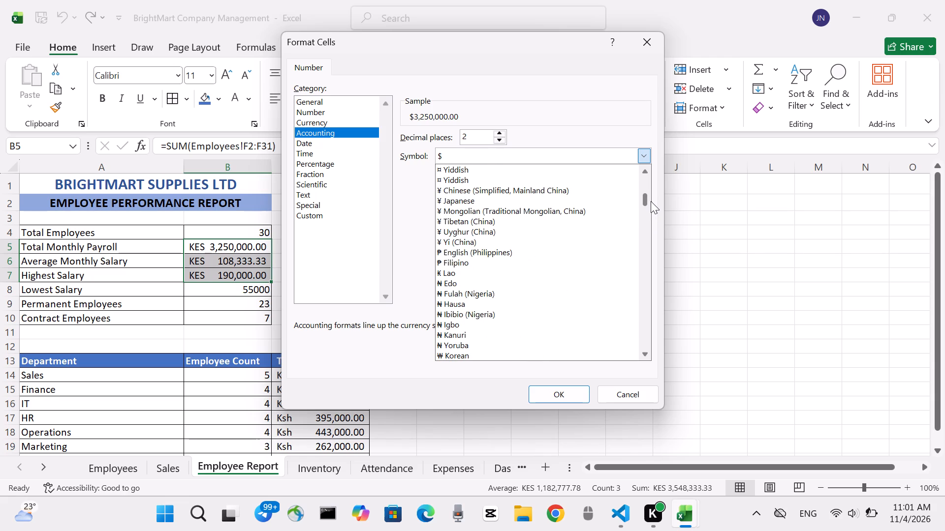
drag(651, 201, 651, 199)
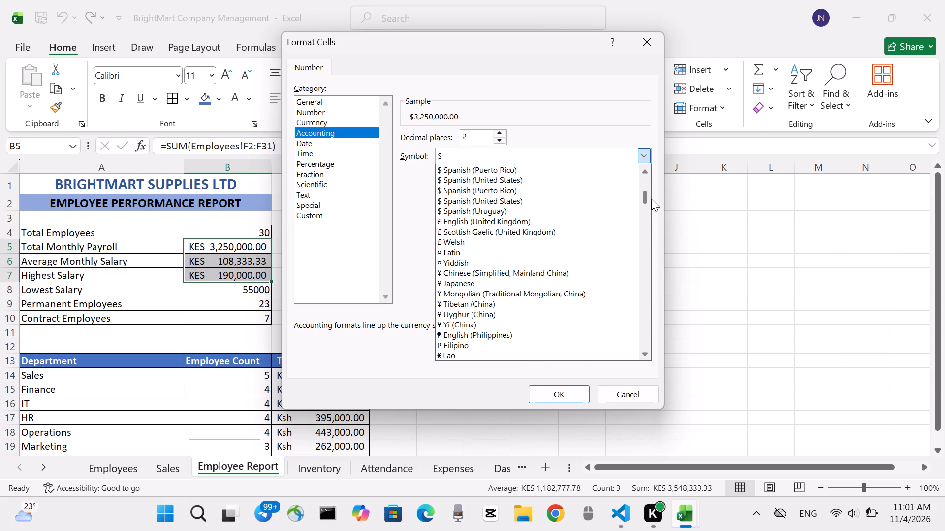
drag(651, 199, 652, 184)
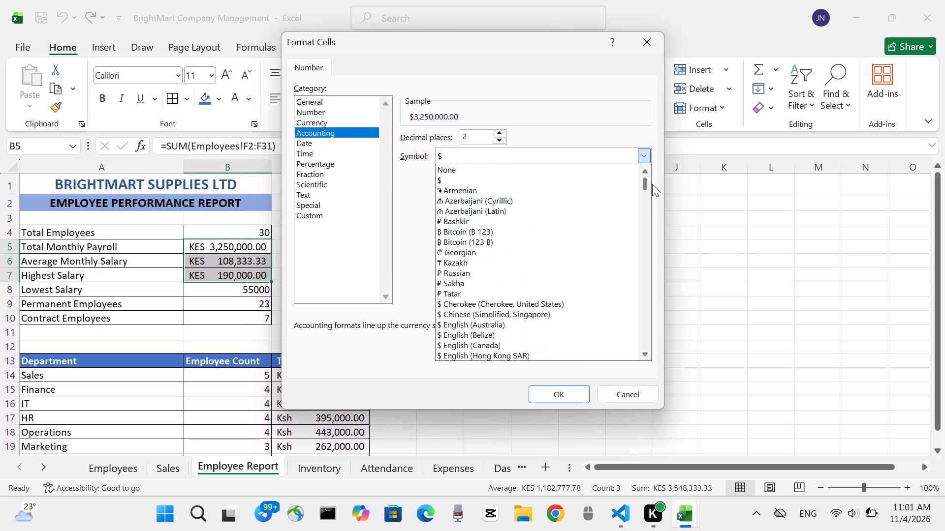
Recheck the Accounting currency symbols from the start down to the three-letter codes for a Kenyan shilling option, and leave the format settings without applying changes.
drag(652, 184, 648, 213)
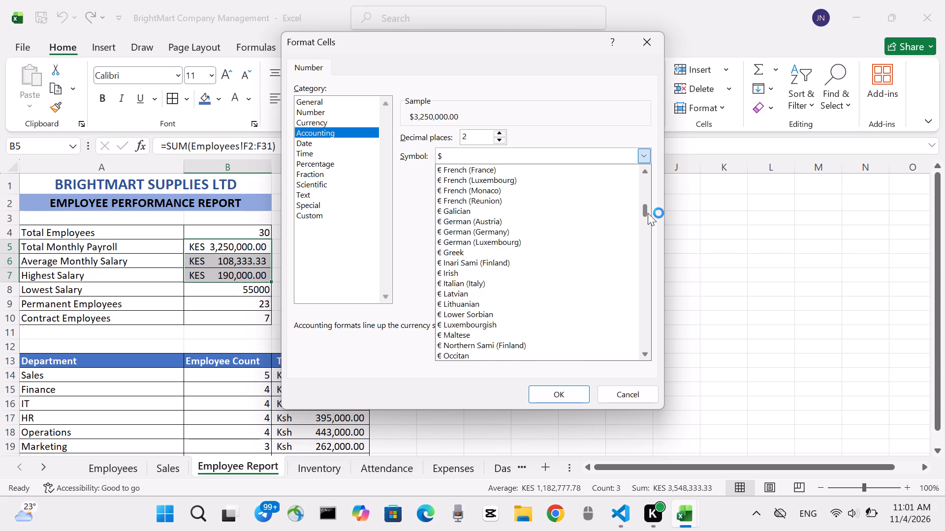
drag(648, 213, 646, 220)
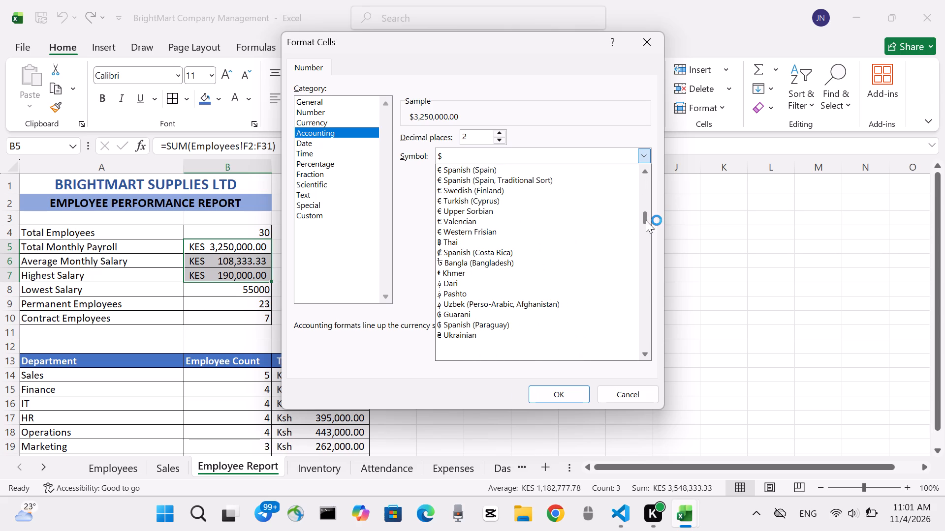
drag(646, 220, 646, 231)
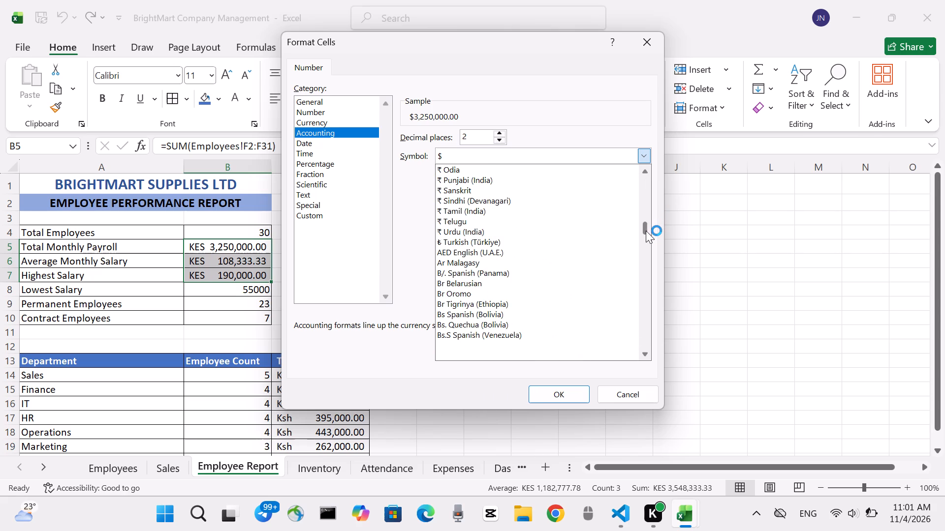
drag(646, 231, 646, 235)
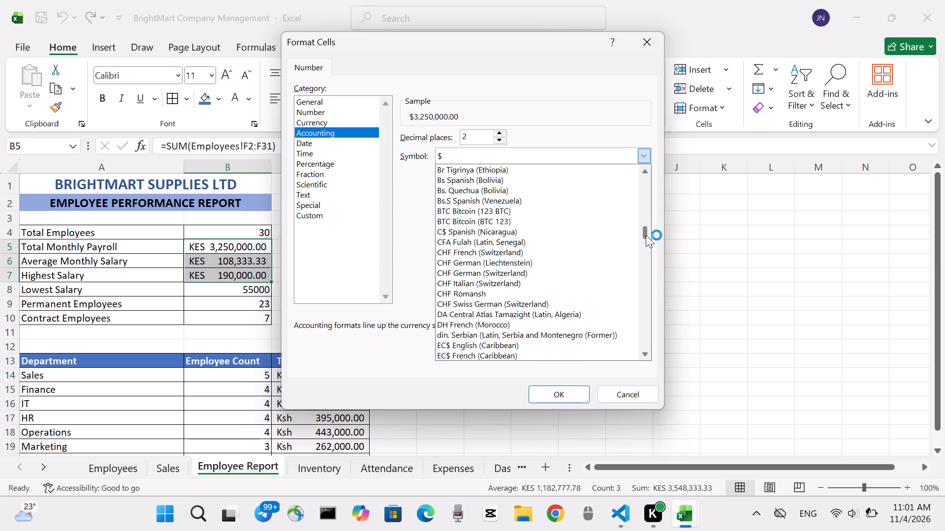
drag(646, 235, 646, 238)
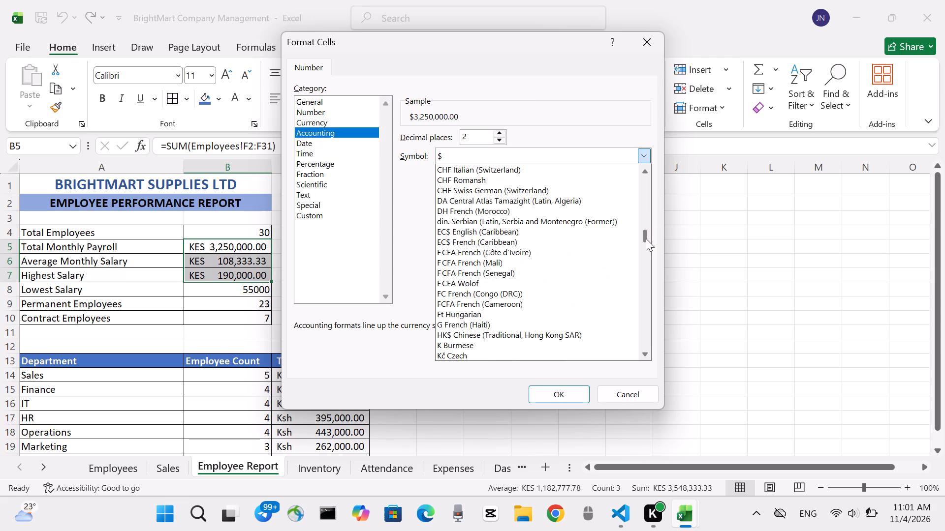
drag(646, 238, 646, 240)
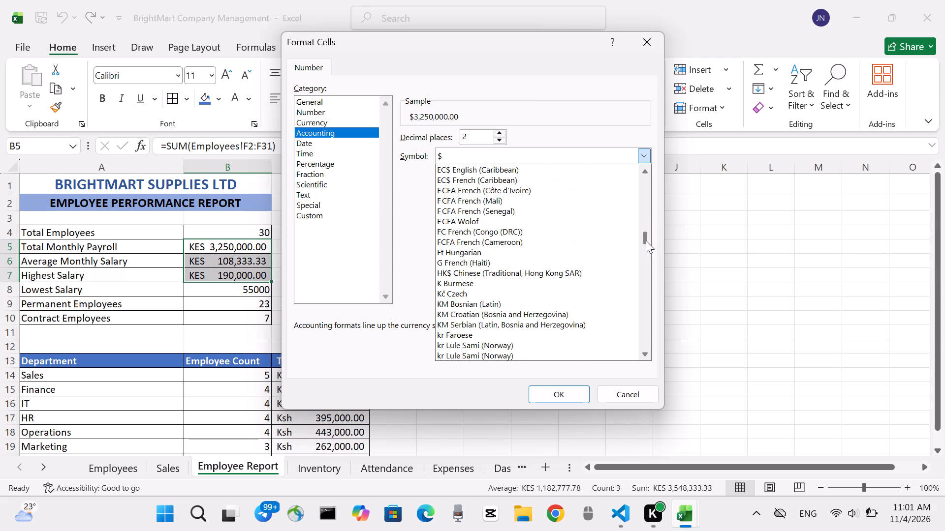
drag(646, 240, 646, 243)
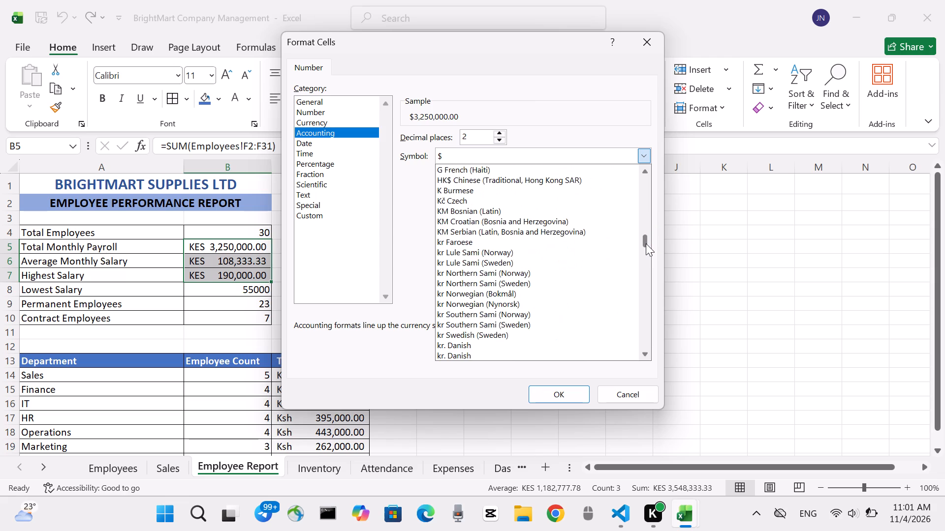
drag(646, 243, 646, 245)
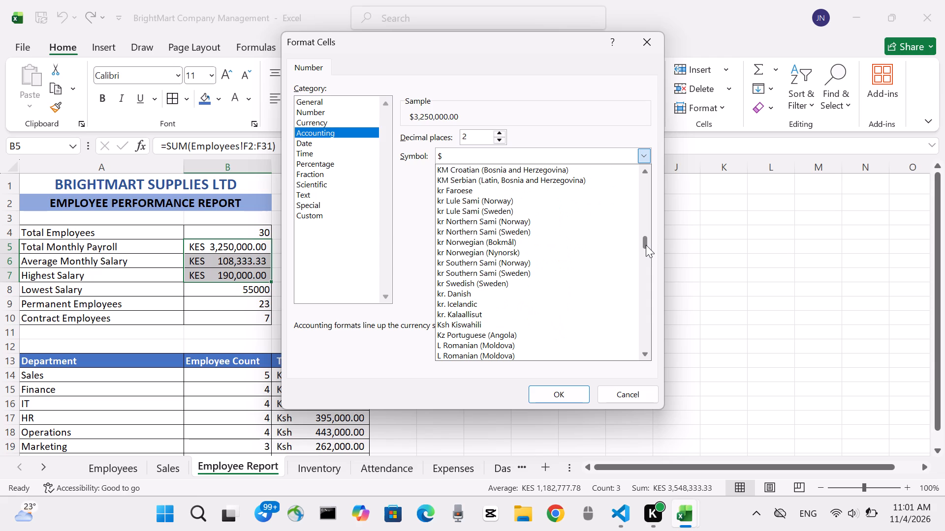
drag(646, 245, 646, 250)
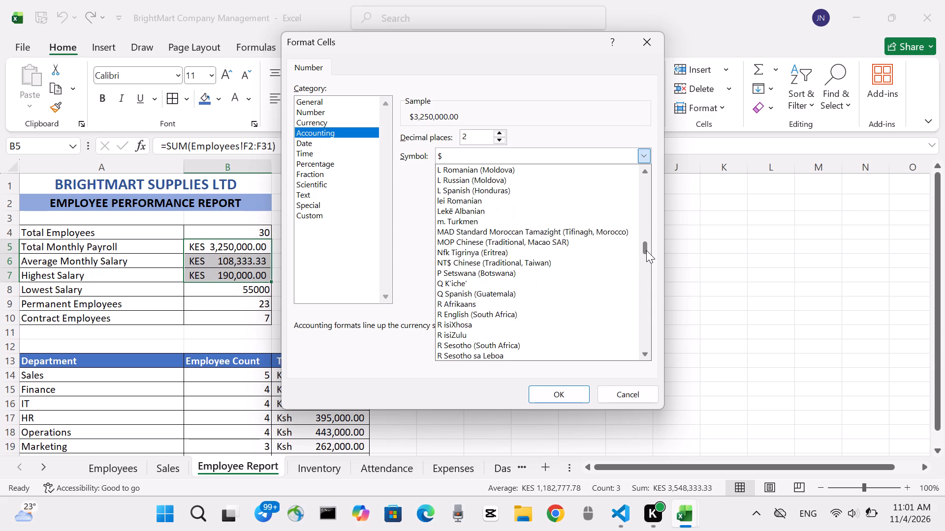
drag(646, 250, 646, 253)
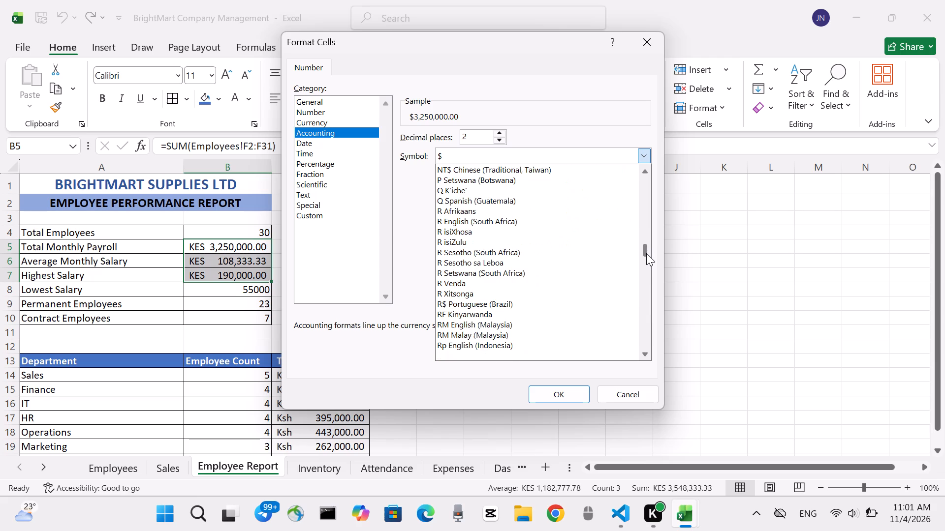
drag(646, 253, 646, 257)
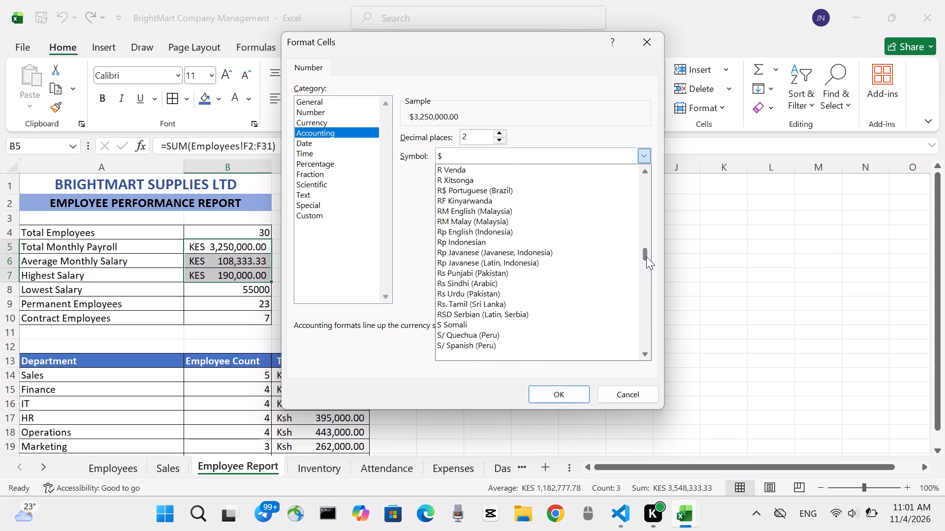
drag(646, 257, 646, 260)
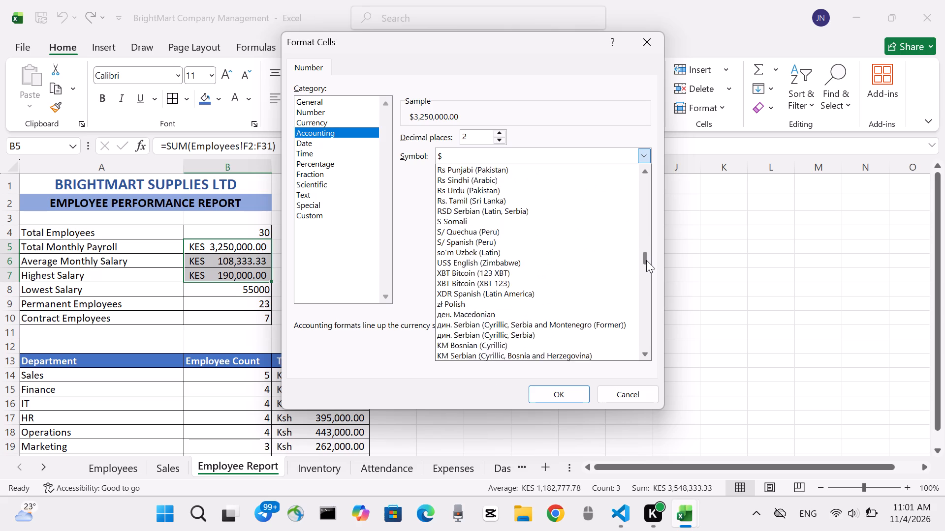
drag(646, 260, 646, 262)
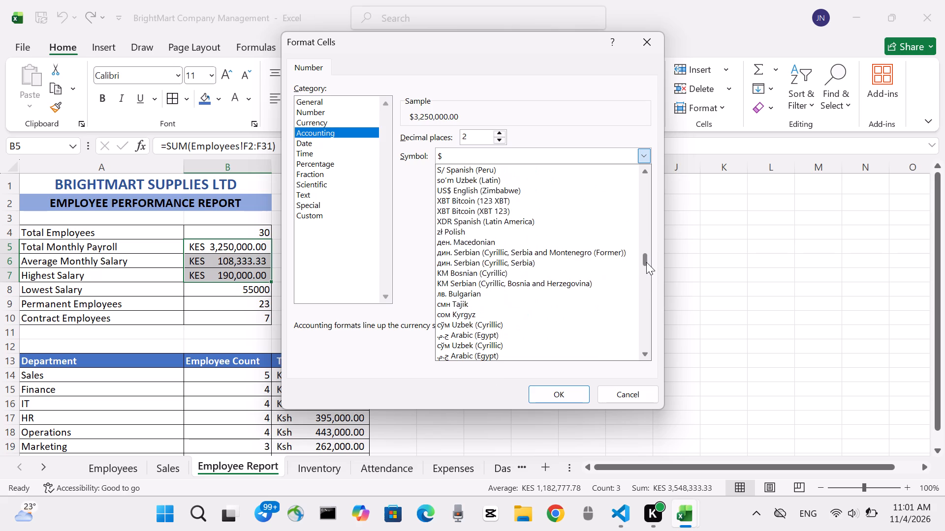
drag(646, 262, 646, 267)
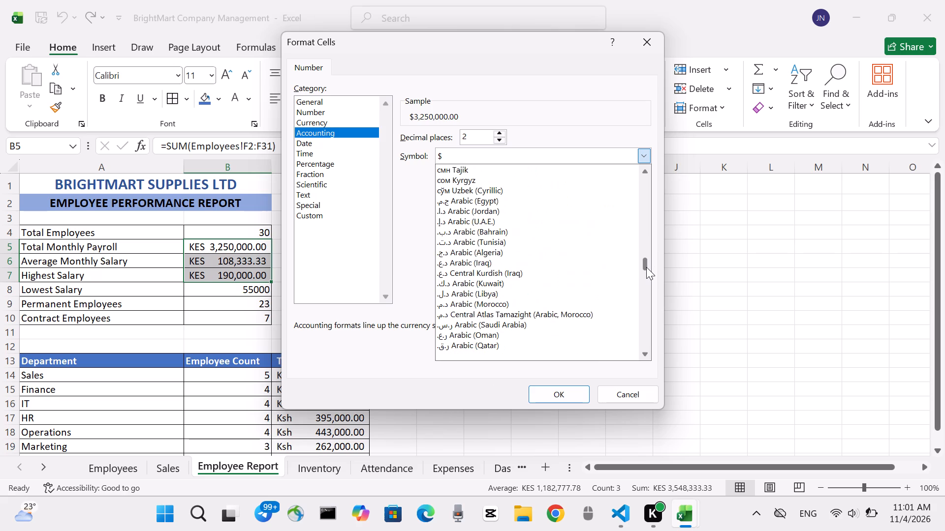
drag(646, 267, 646, 272)
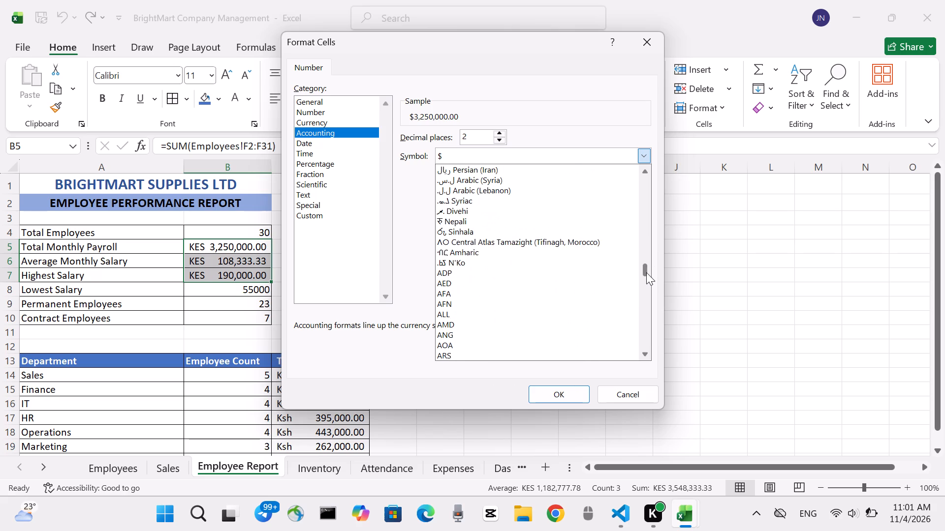
drag(646, 272, 646, 281)
click(821, 251)
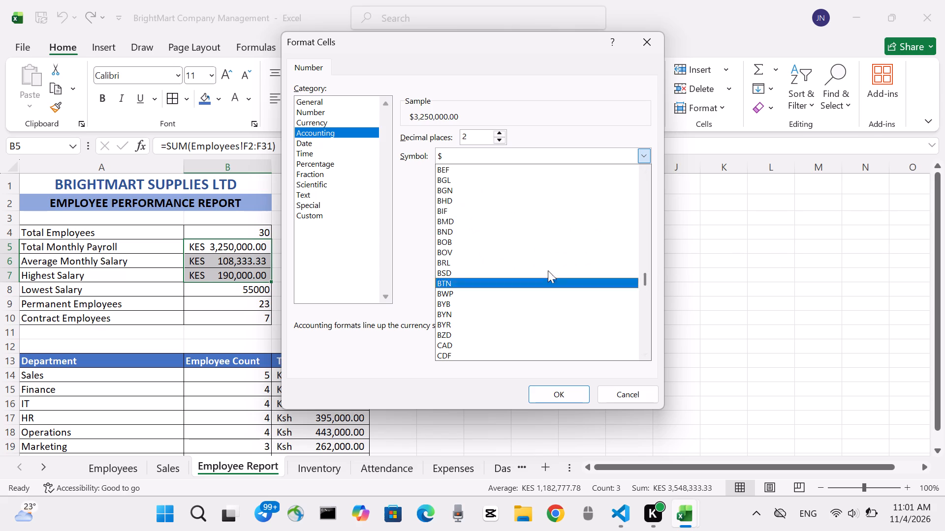
click(623, 391)
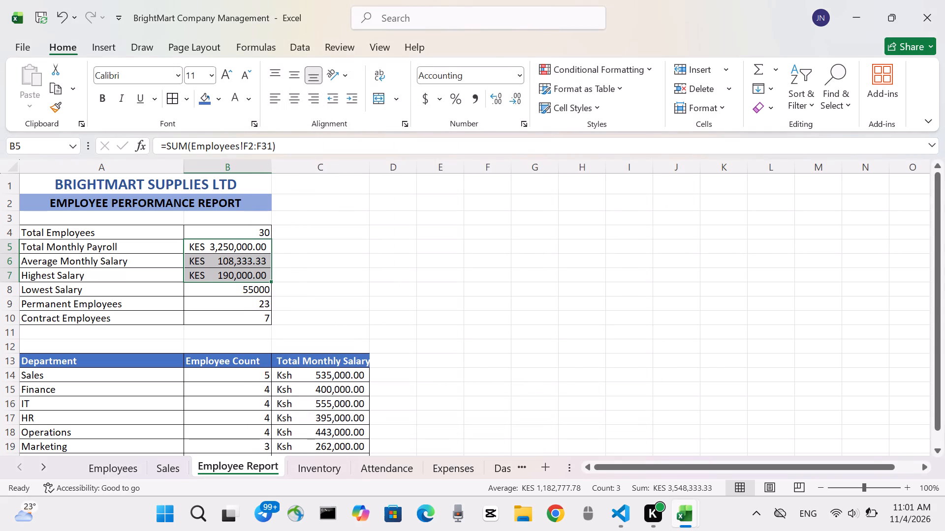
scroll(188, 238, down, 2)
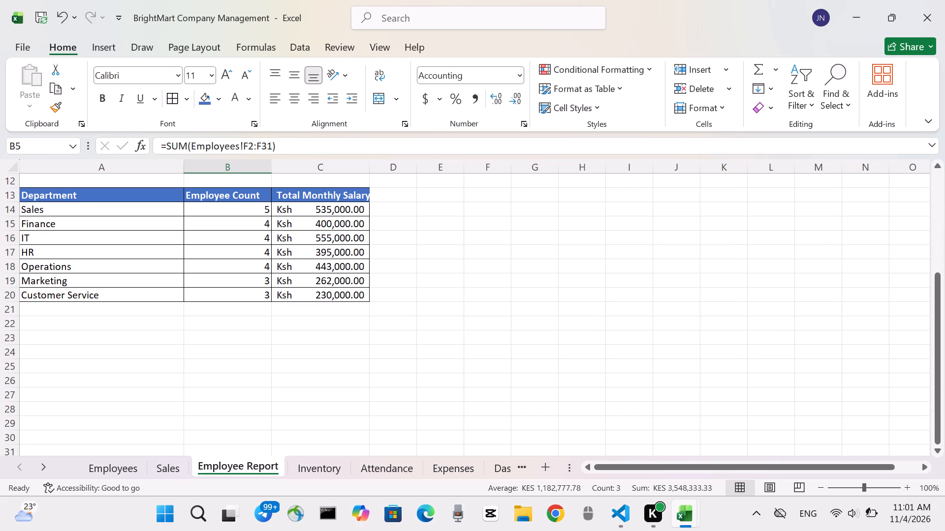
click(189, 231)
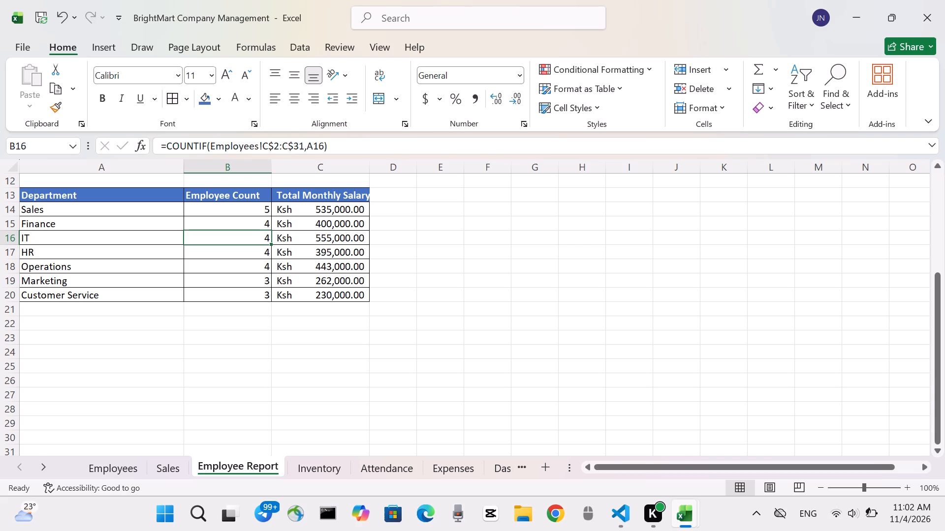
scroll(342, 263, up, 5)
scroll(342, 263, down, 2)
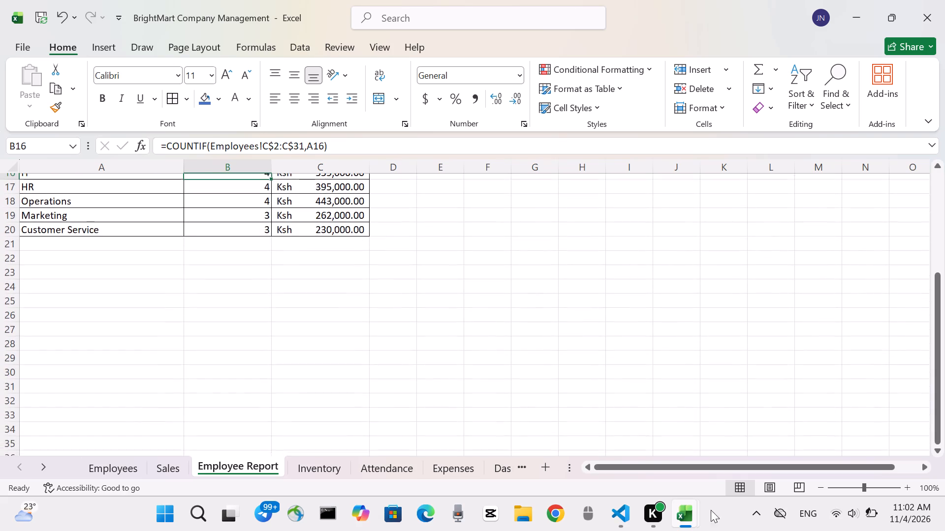